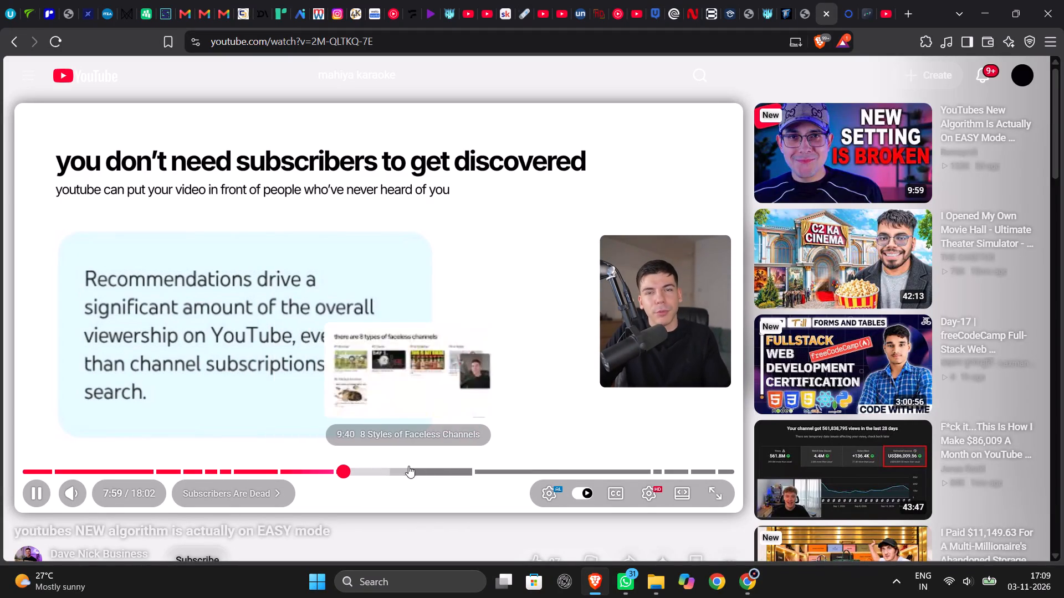
Open the skool.com link from the video description and pause the video while that page loads.
{"action": "scroll", "coordinate": [407, 467], "scroll_direction": "down", "scroll_amount": 2}
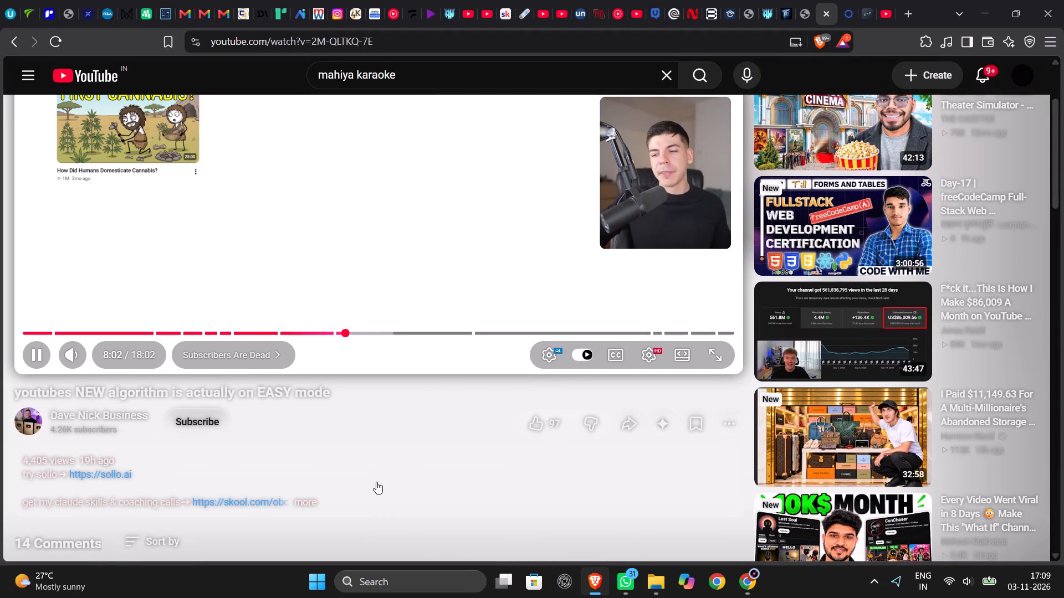
{"action": "left_click", "coordinate": [258, 499]}
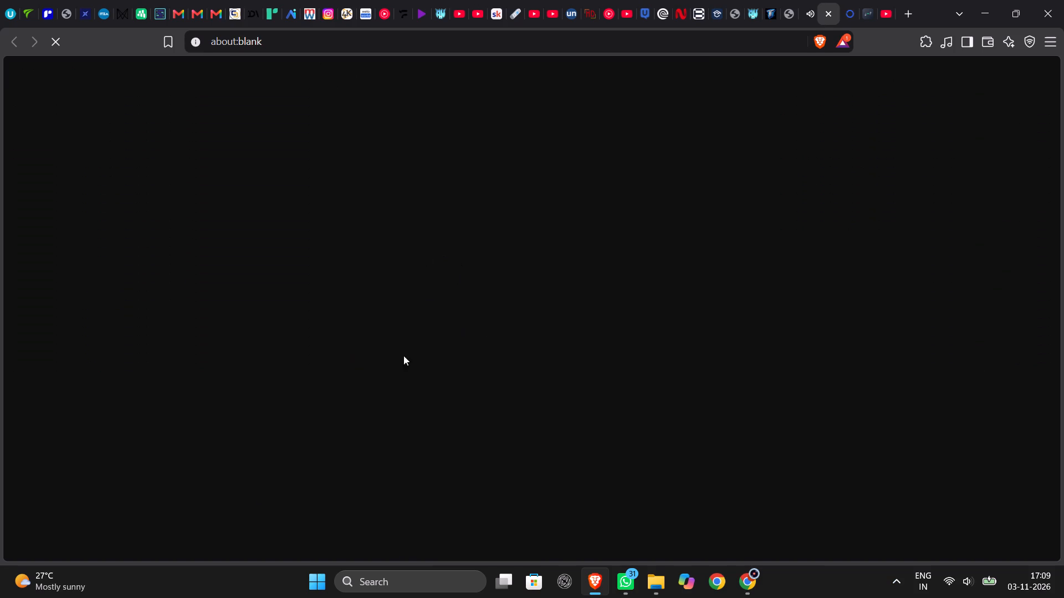
{"action": "left_click", "coordinate": [805, 16]}
{"action": "left_click", "coordinate": [359, 238]}
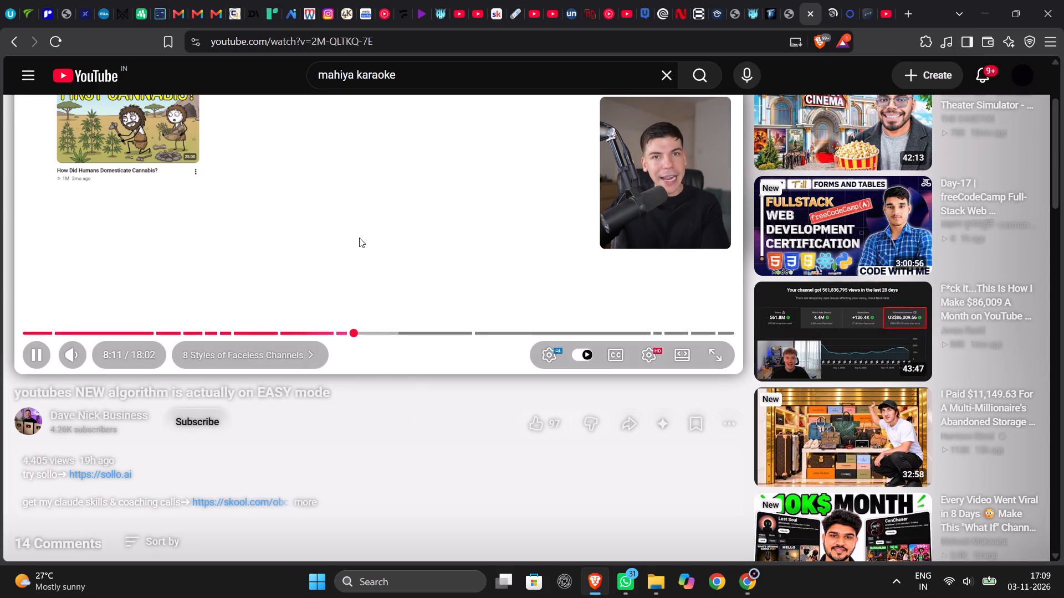
{"action": "left_click", "coordinate": [829, 17]}
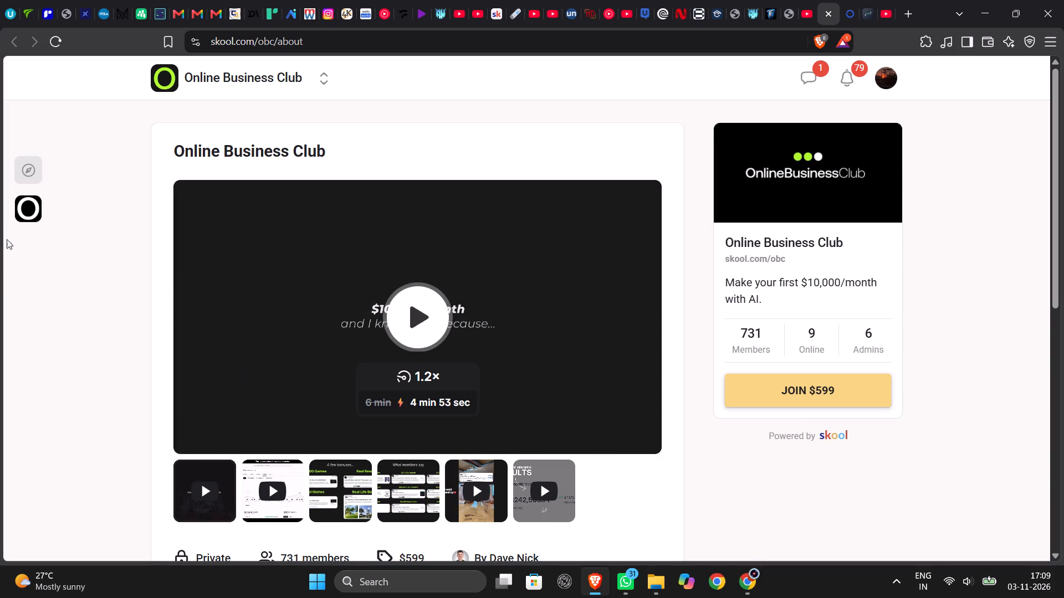
View the Online Business Friends community on Skool, closing its page when done.
{"action": "left_click", "coordinate": [25, 205]}
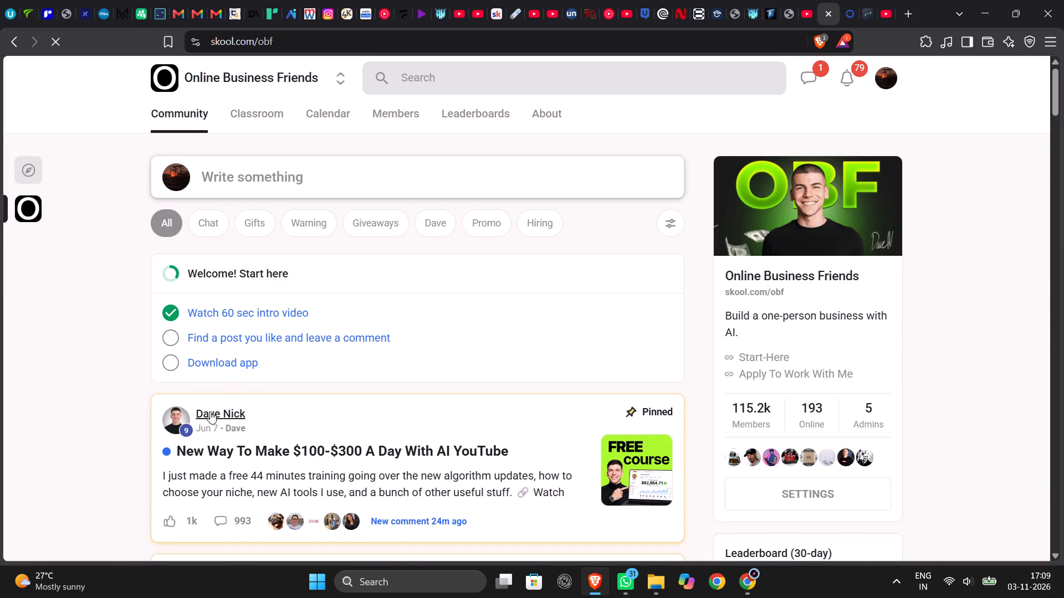
{"action": "left_click", "coordinate": [829, 15]}
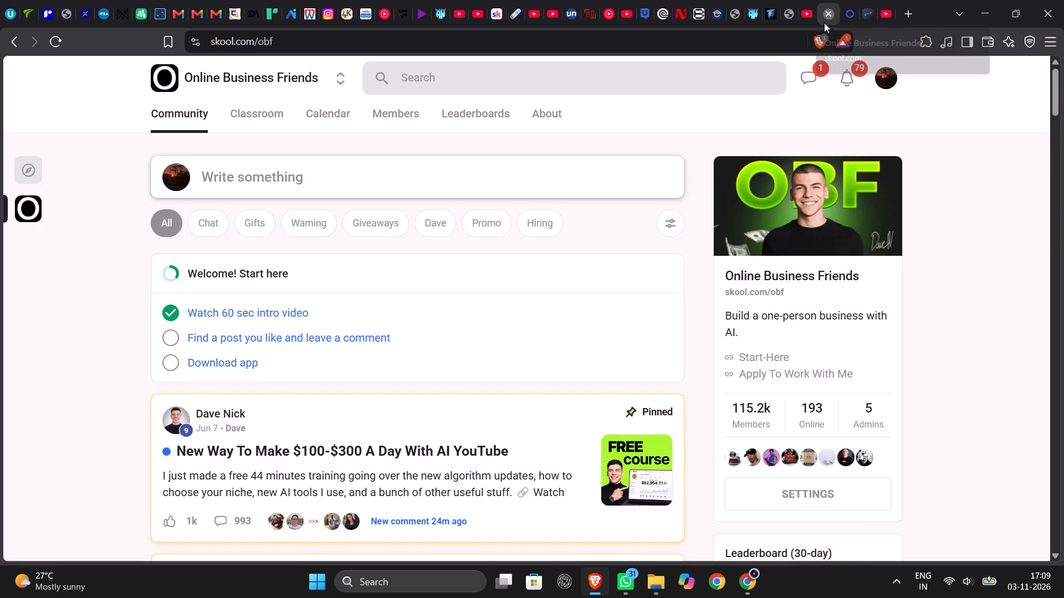
Resume the video and watch the 8 Styles of Faceless Channels chapter at 2x speed through the AI Avatar style.
{"action": "scroll", "coordinate": [493, 240], "scroll_direction": "up", "scroll_amount": 5}
{"action": "left_click", "coordinate": [352, 350]}
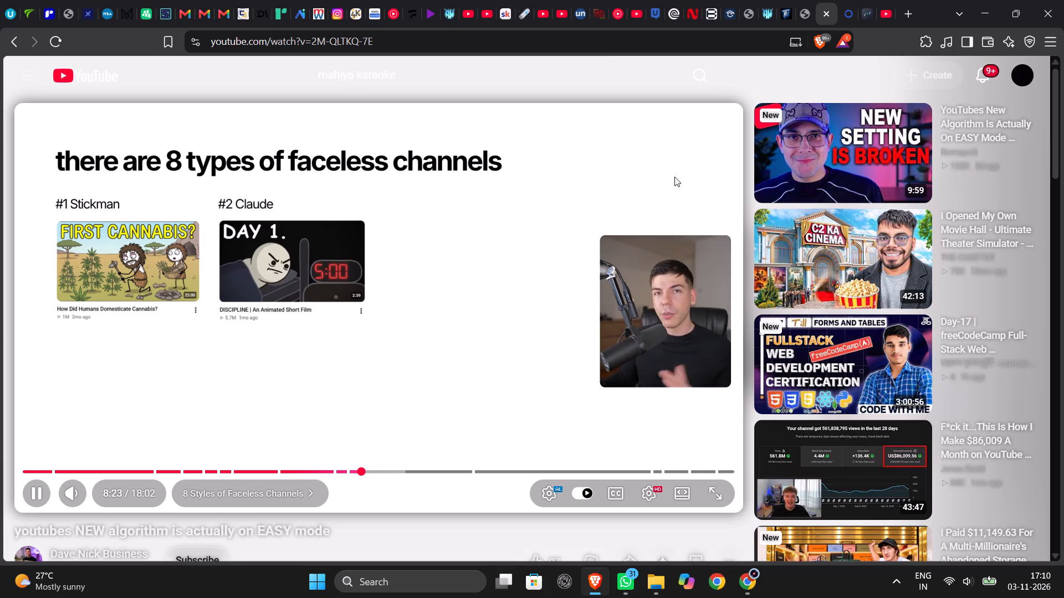
{"action": "left_click_drag", "start_coordinate": [674, 177], "coordinate": [666, 205]}
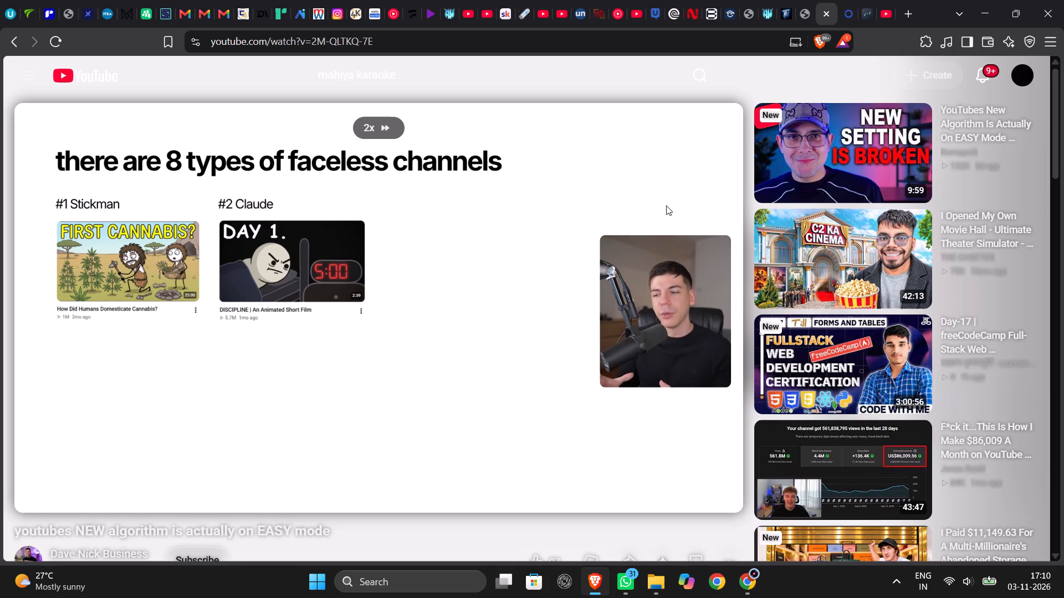
{"action": "left_click_drag", "start_coordinate": [666, 205], "coordinate": [658, 225]}
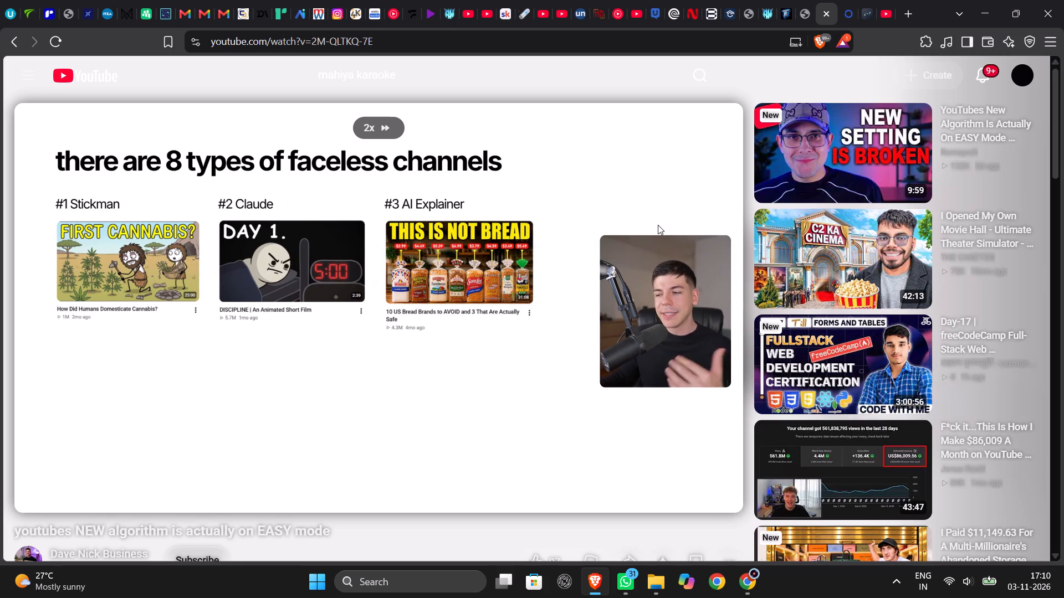
{"action": "left_click_drag", "start_coordinate": [658, 225], "coordinate": [588, 231]}
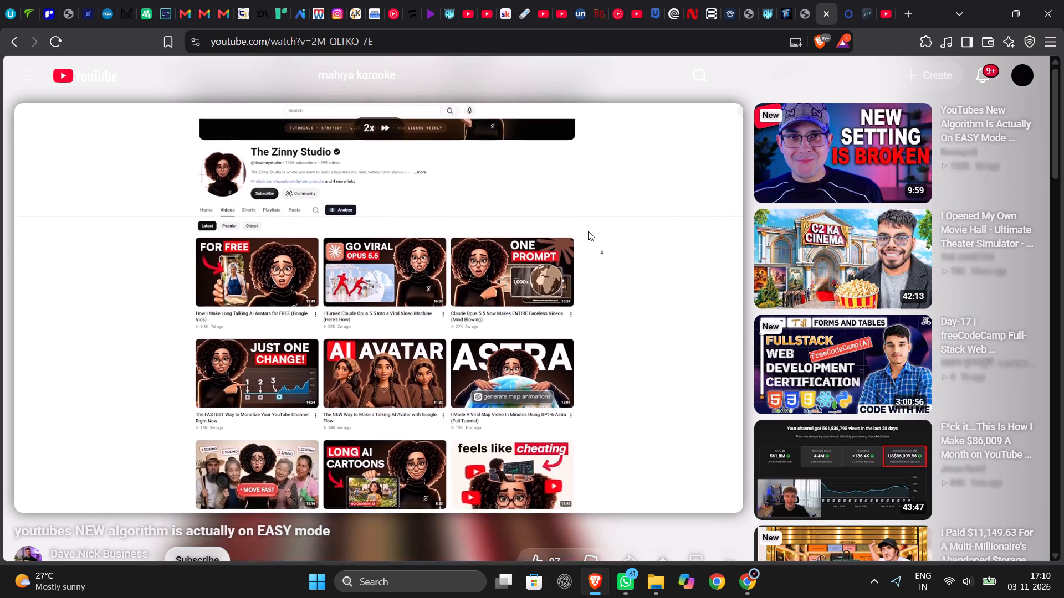
{"action": "left_click_drag", "start_coordinate": [588, 231], "coordinate": [587, 231]}
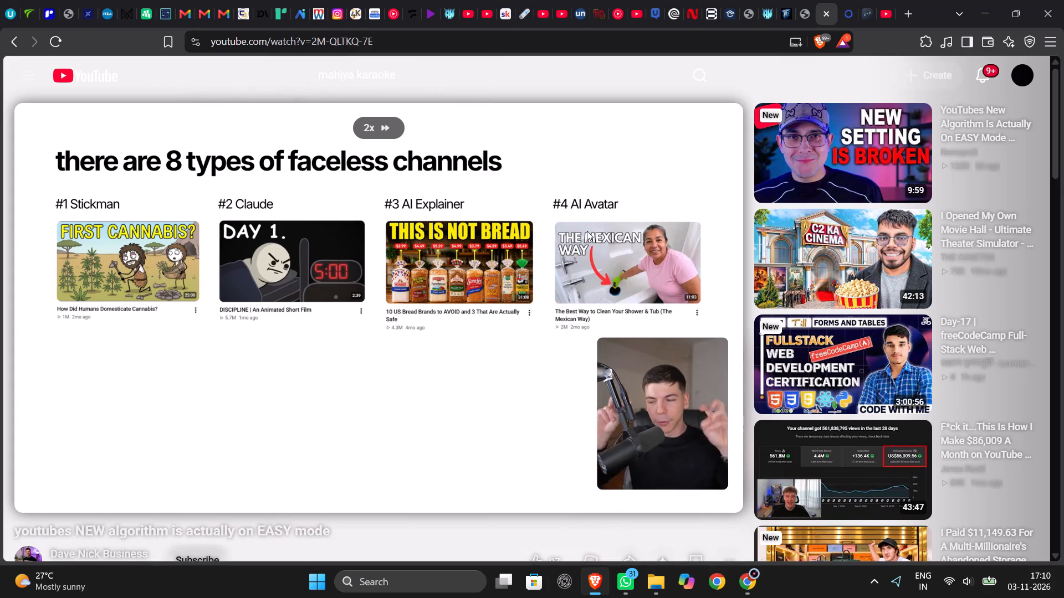
{"action": "left_click_drag", "start_coordinate": [587, 231], "coordinate": [649, 518]}
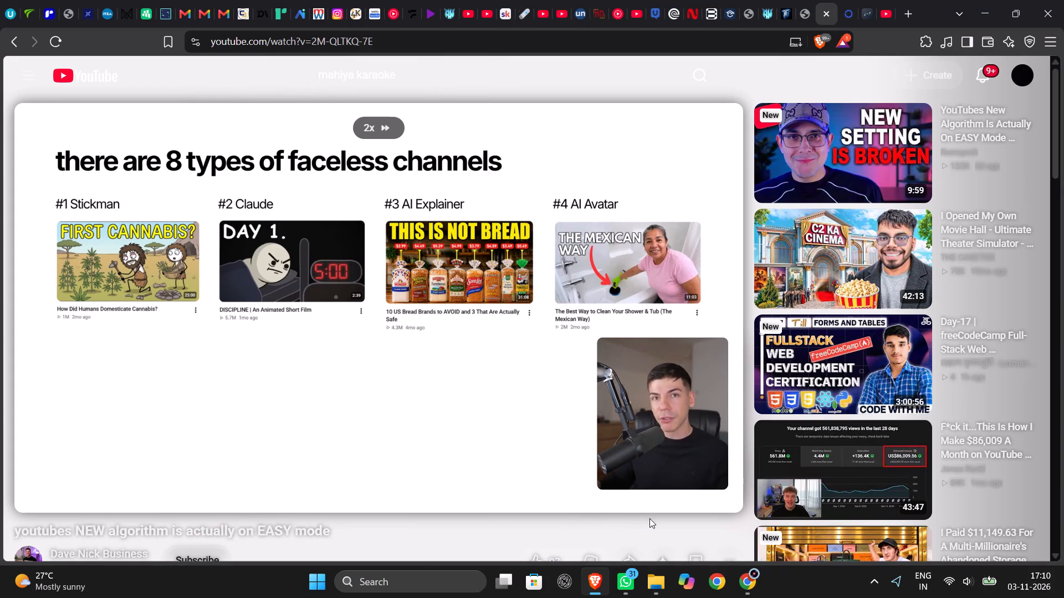
{"action": "left_click_drag", "start_coordinate": [649, 518], "coordinate": [533, 400]}
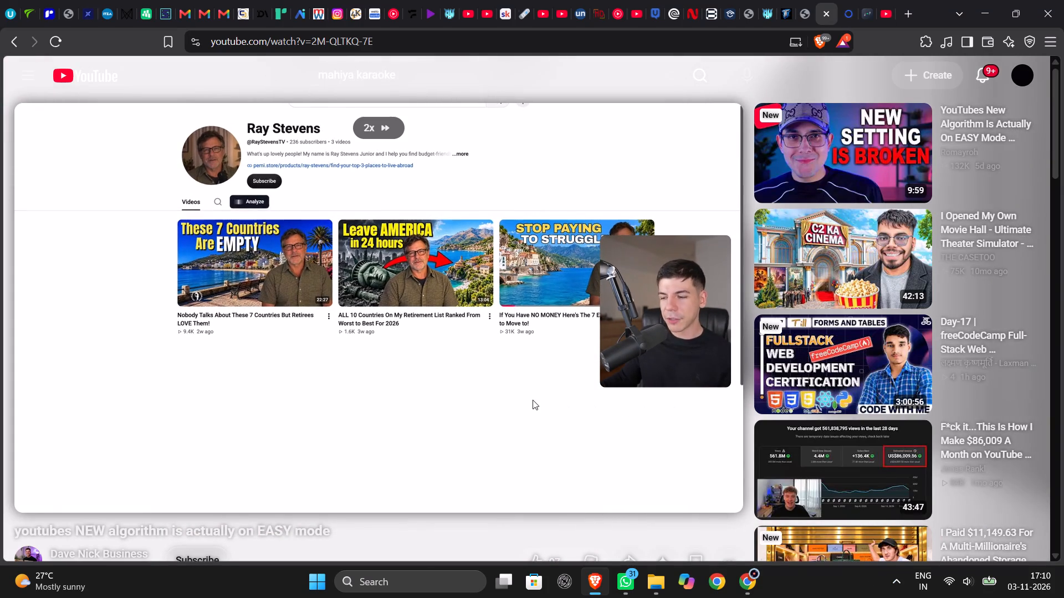
{"action": "left_click_drag", "start_coordinate": [533, 400], "coordinate": [649, 214]}
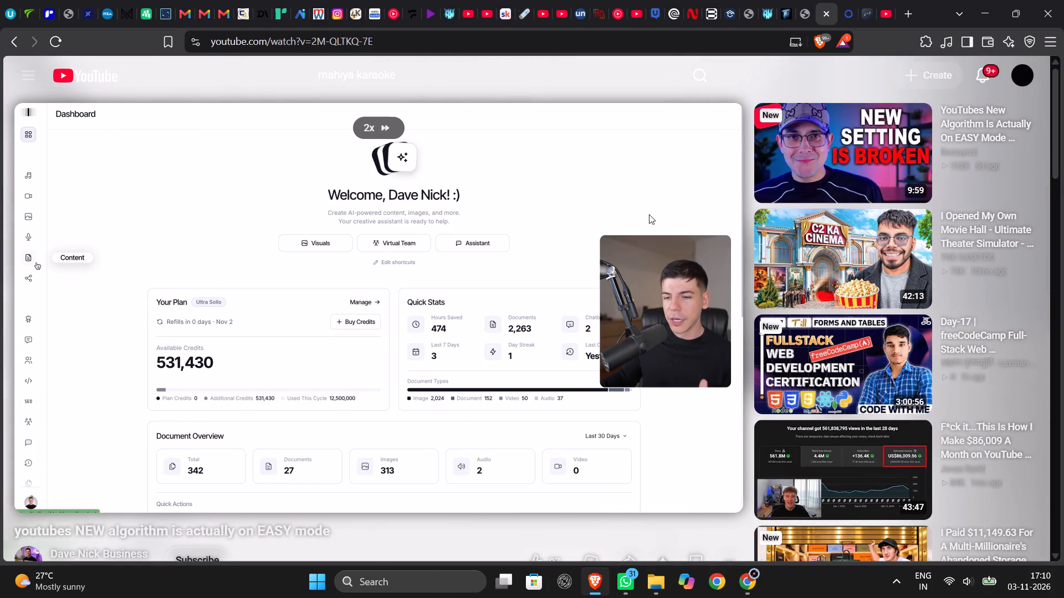
{"action": "left_click_drag", "start_coordinate": [649, 214], "coordinate": [611, 443]}
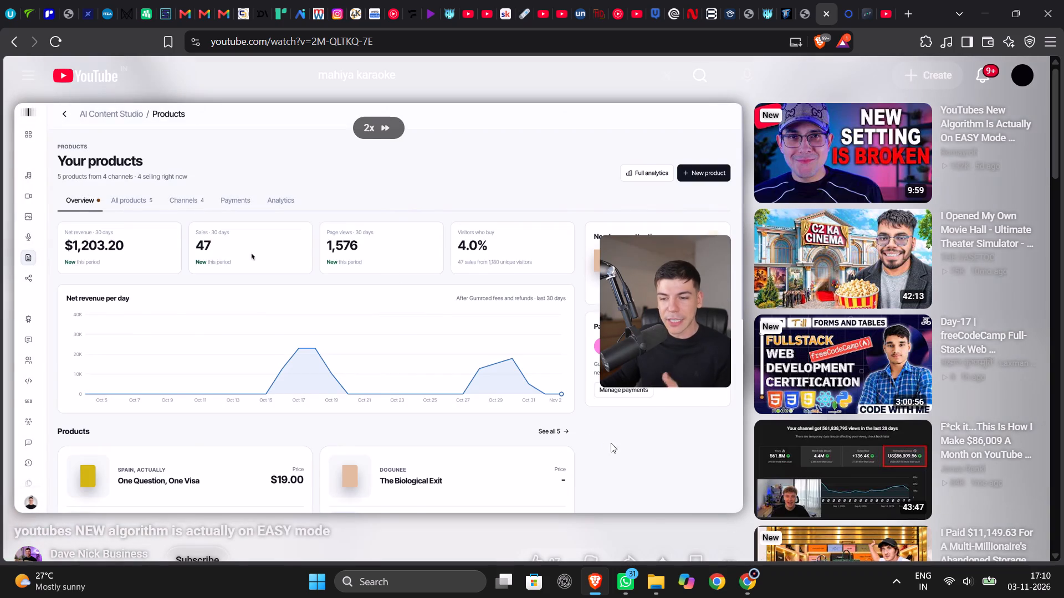
{"action": "left_click_drag", "start_coordinate": [611, 443], "coordinate": [582, 411]}
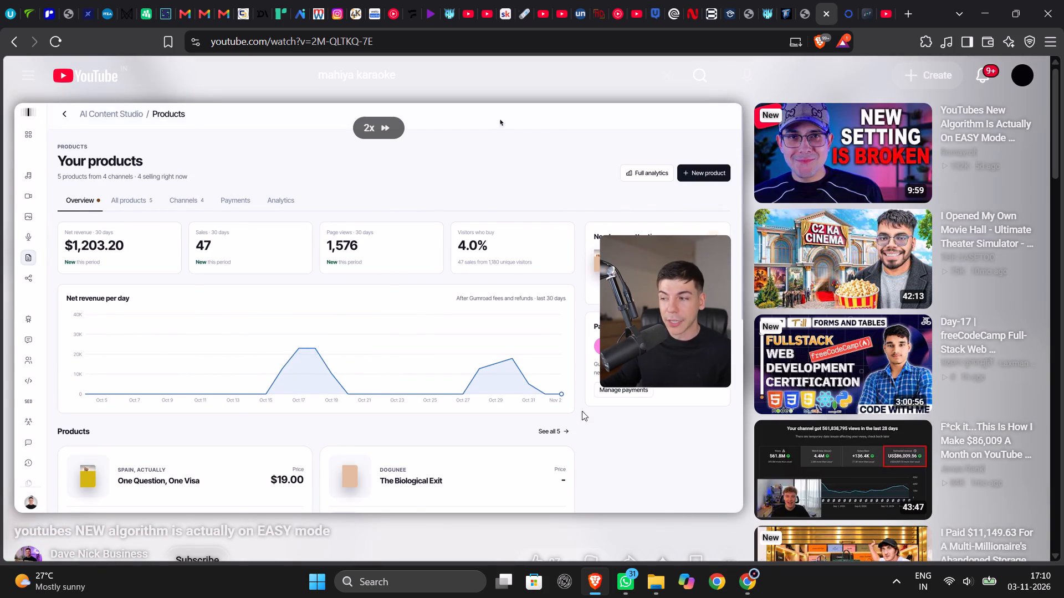
{"action": "left_click_drag", "start_coordinate": [582, 411], "coordinate": [500, 200]}
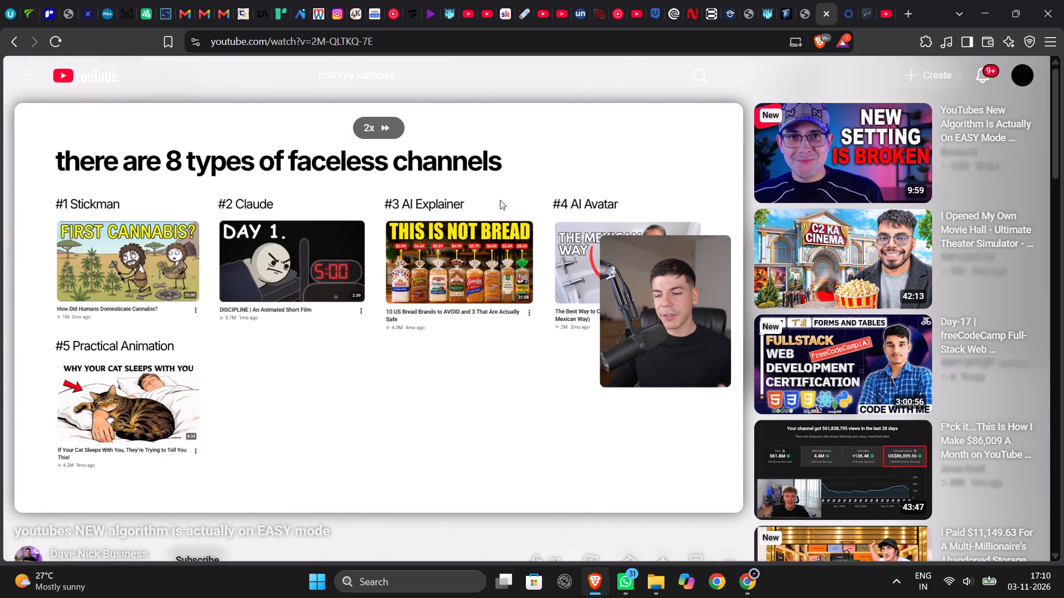
Watch the Practical Animation and Slideshow Stories part of the chapter at 2x speed, pausing the video at 10:03.
{"action": "left_click_drag", "start_coordinate": [500, 200], "coordinate": [505, 231]}
{"action": "left_click_drag", "start_coordinate": [482, 225], "coordinate": [457, 220]}
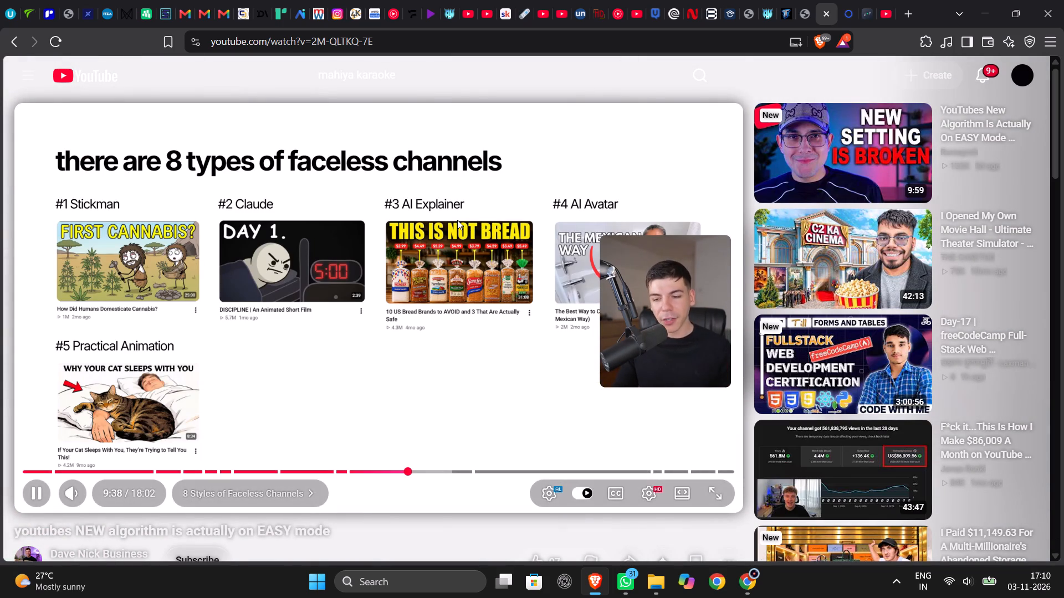
{"action": "left_click_drag", "start_coordinate": [457, 220], "coordinate": [459, 218]}
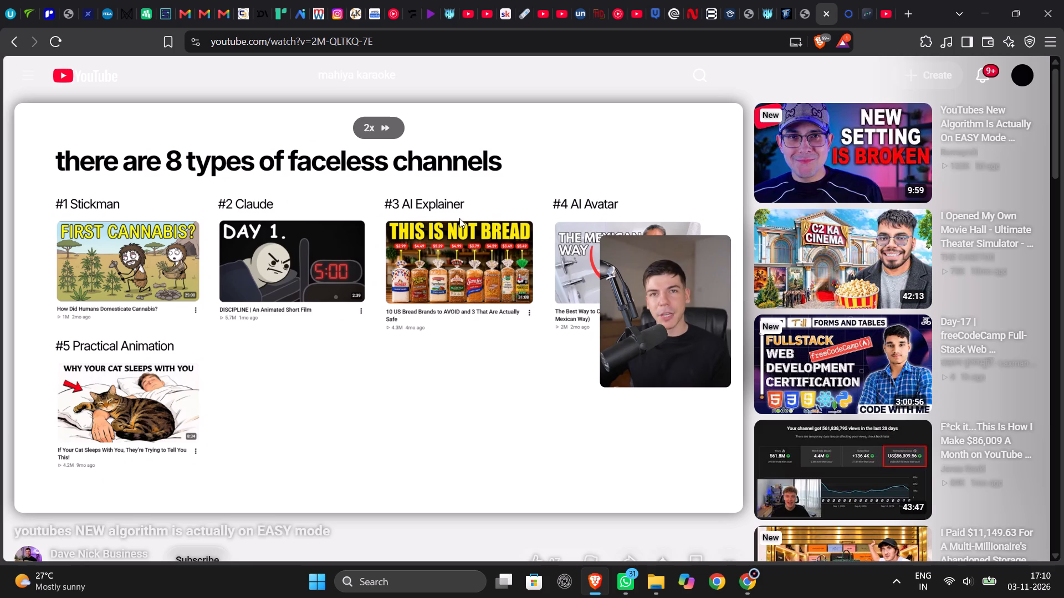
{"action": "left_click_drag", "start_coordinate": [459, 218], "coordinate": [439, 311]}
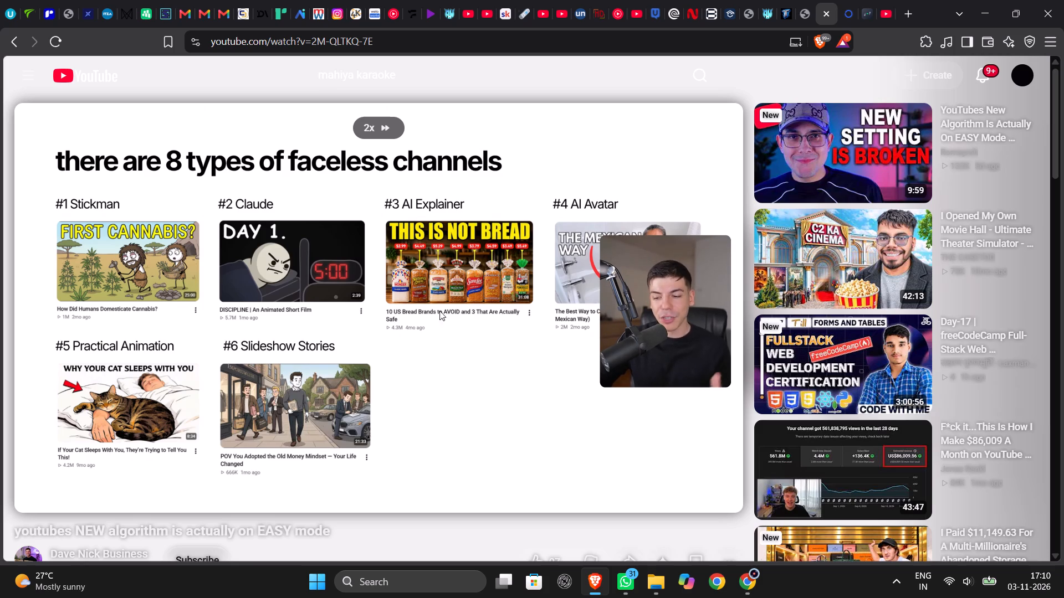
{"action": "left_click_drag", "start_coordinate": [439, 311], "coordinate": [401, 396]}
{"action": "left_click_drag", "start_coordinate": [382, 418], "coordinate": [480, 388]}
{"action": "left_click_drag", "start_coordinate": [420, 397], "coordinate": [446, 387]}
{"action": "left_click", "coordinate": [498, 380]}
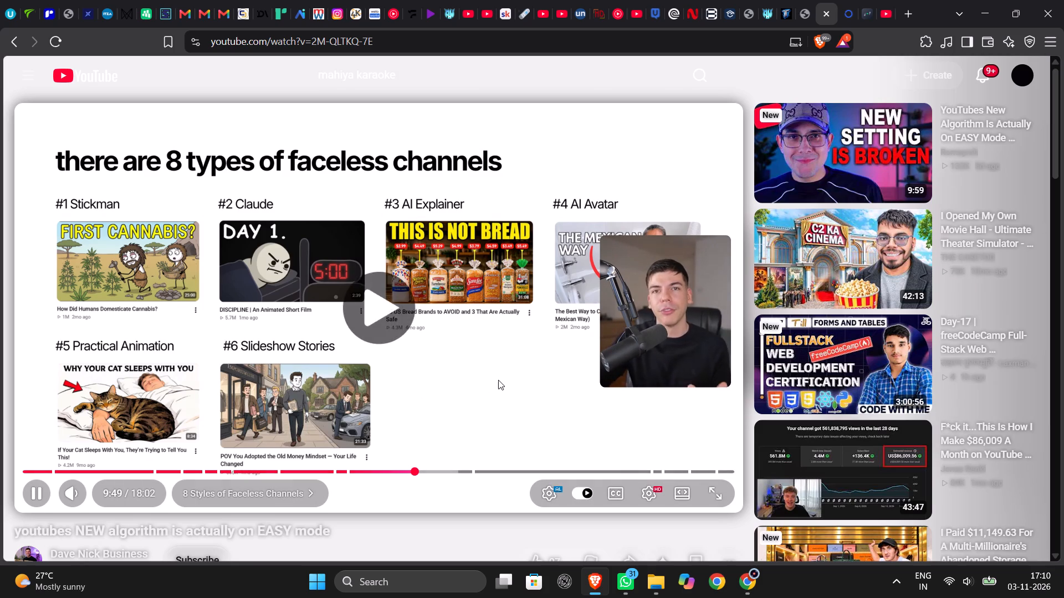
{"action": "left_click", "coordinate": [496, 376]}
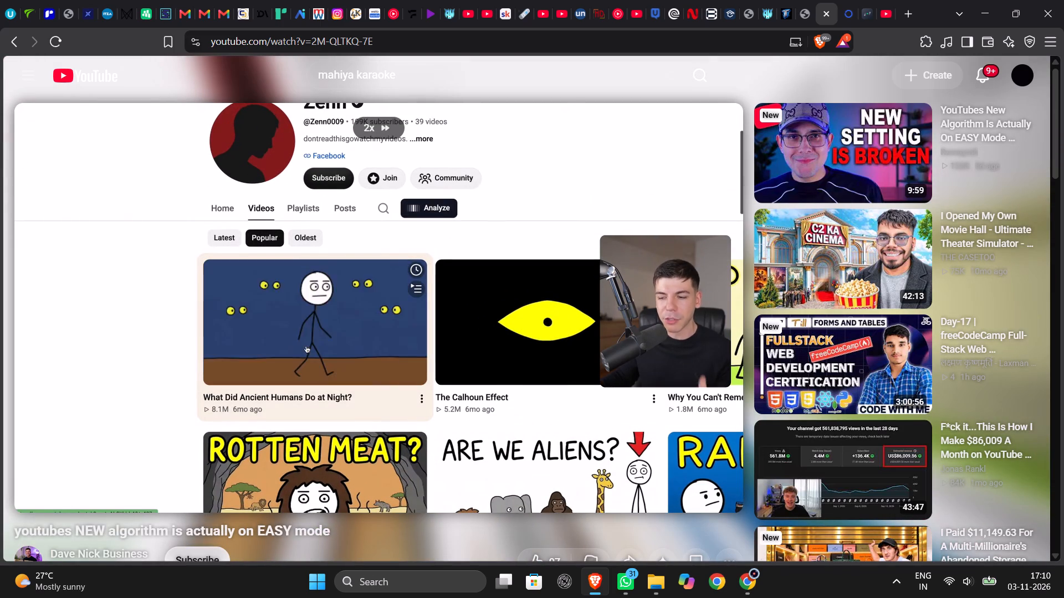
{"action": "left_click", "coordinate": [374, 327]}
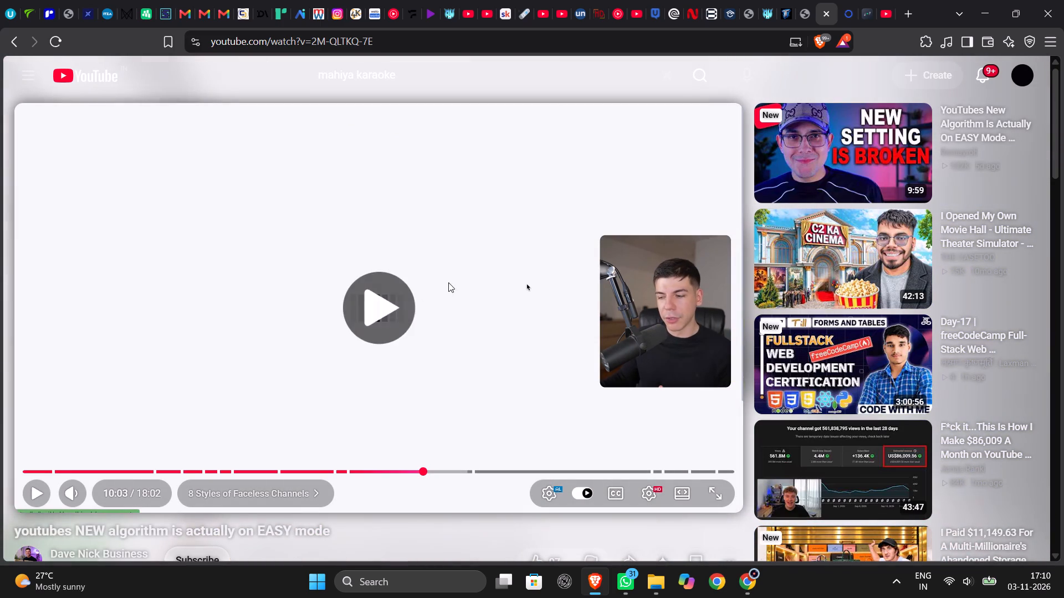
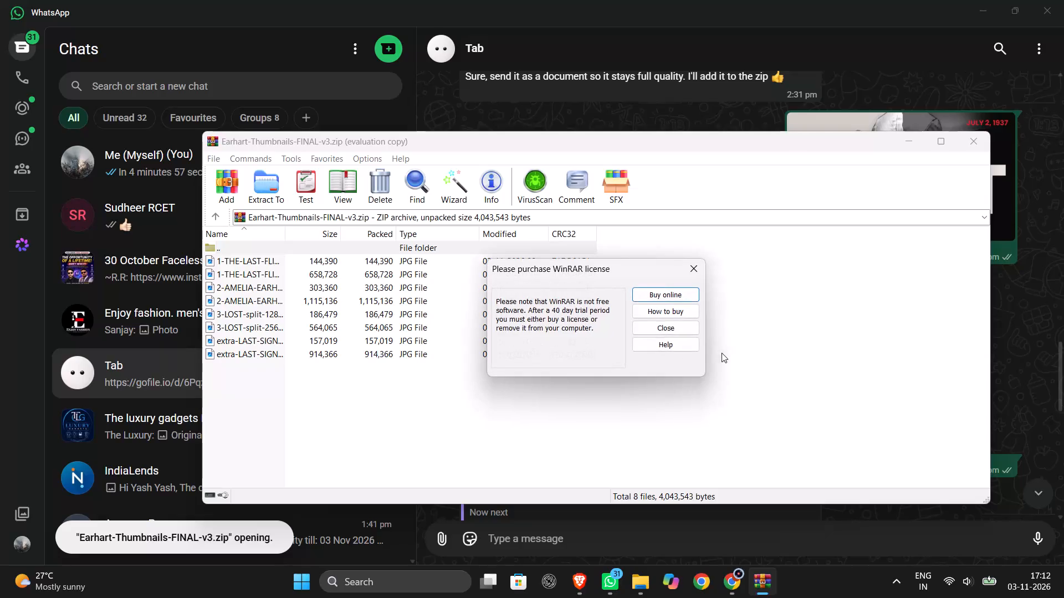
Dismiss the WinRAR licence notice and select the larger versions of the 1-THE-LAST-FLIGHT, 2-AMELIA-EARH… and 3-LOST-split thumbnails in the Earhart archive.
{"action": "left_click", "coordinate": [670, 331], "text": "alt"}
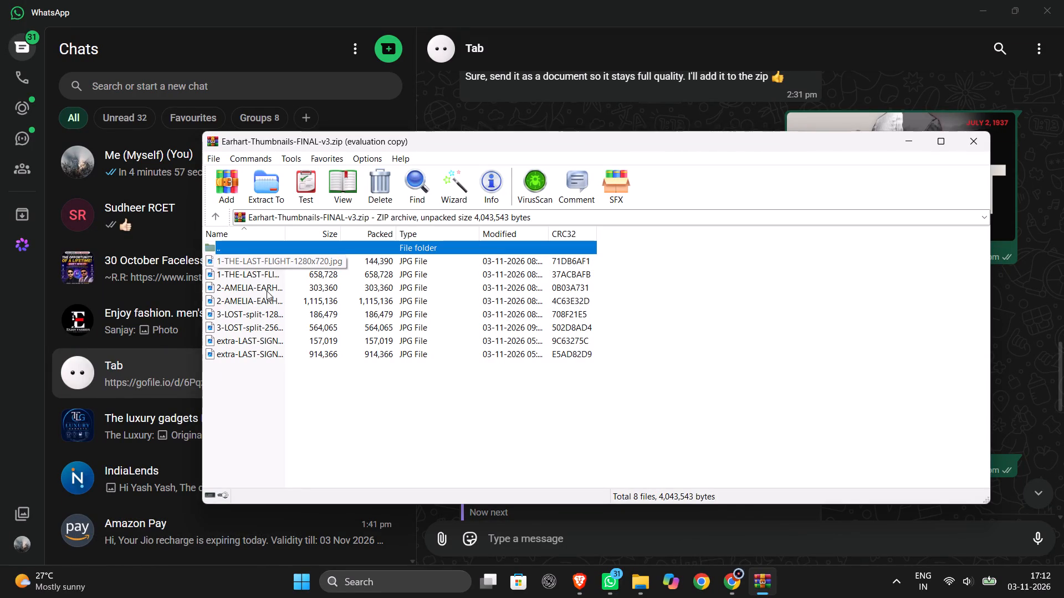
{"action": "left_click", "coordinate": [291, 383], "text": "alt"}
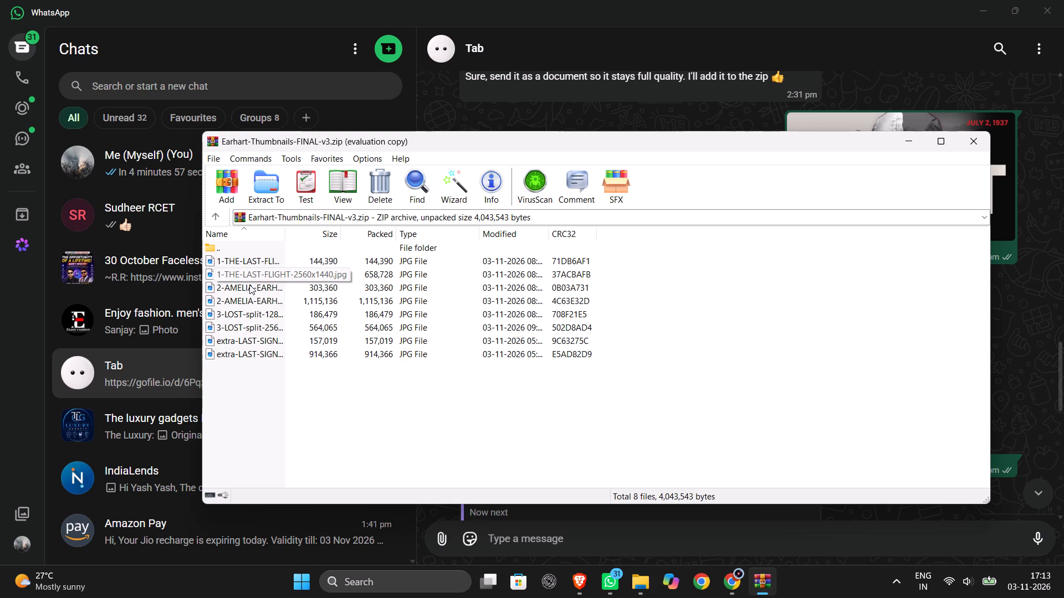
{"action": "left_click", "coordinate": [249, 281], "text": "alt"}
{"action": "left_click", "coordinate": [254, 276], "text": "alt"}
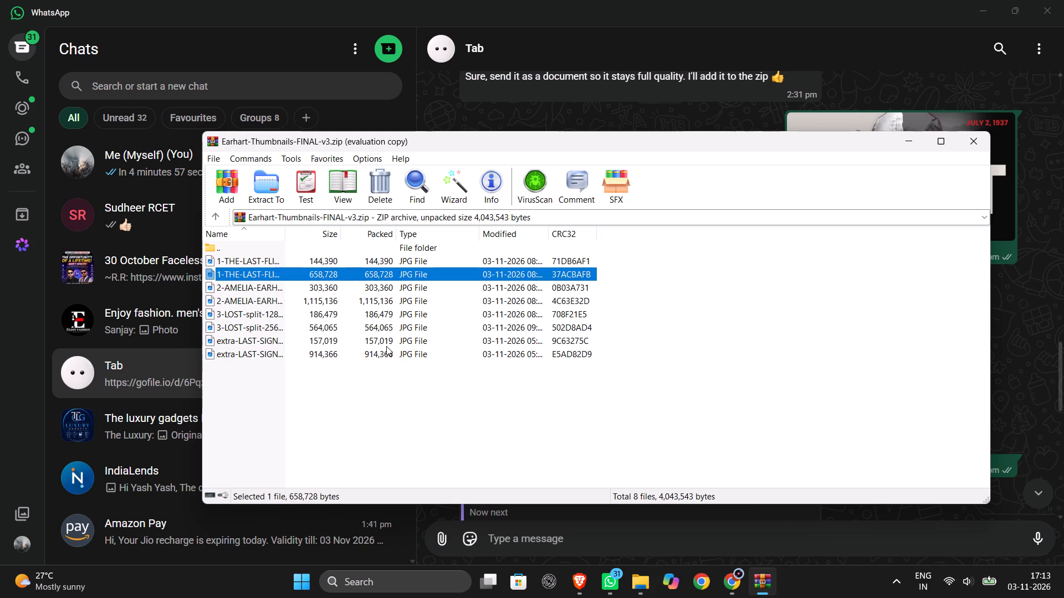
{"action": "left_click", "coordinate": [257, 301], "text": "ctrl"}
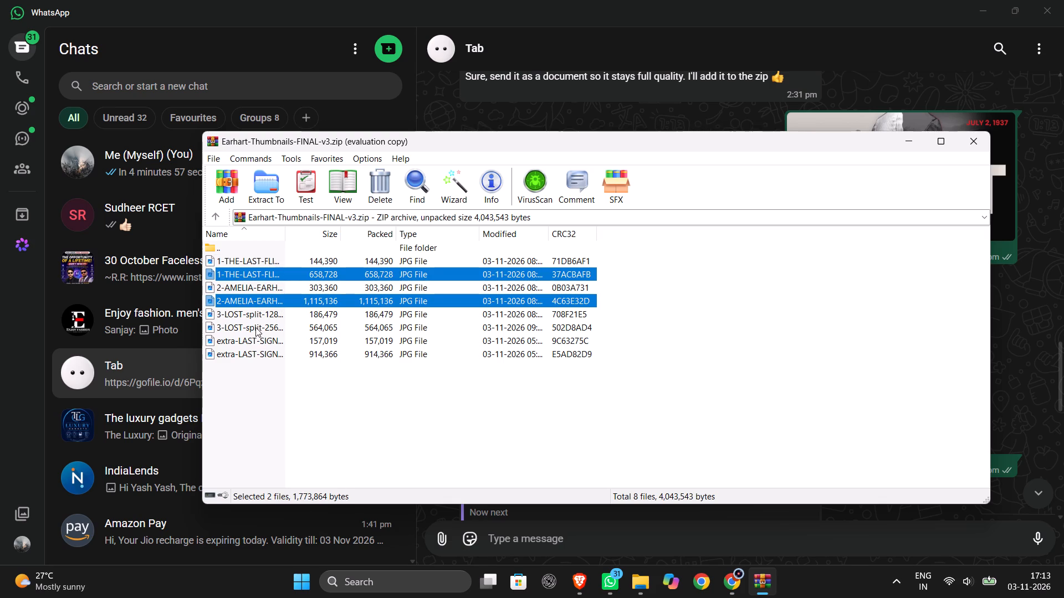
{"action": "left_click", "coordinate": [255, 327], "text": "ctrl"}
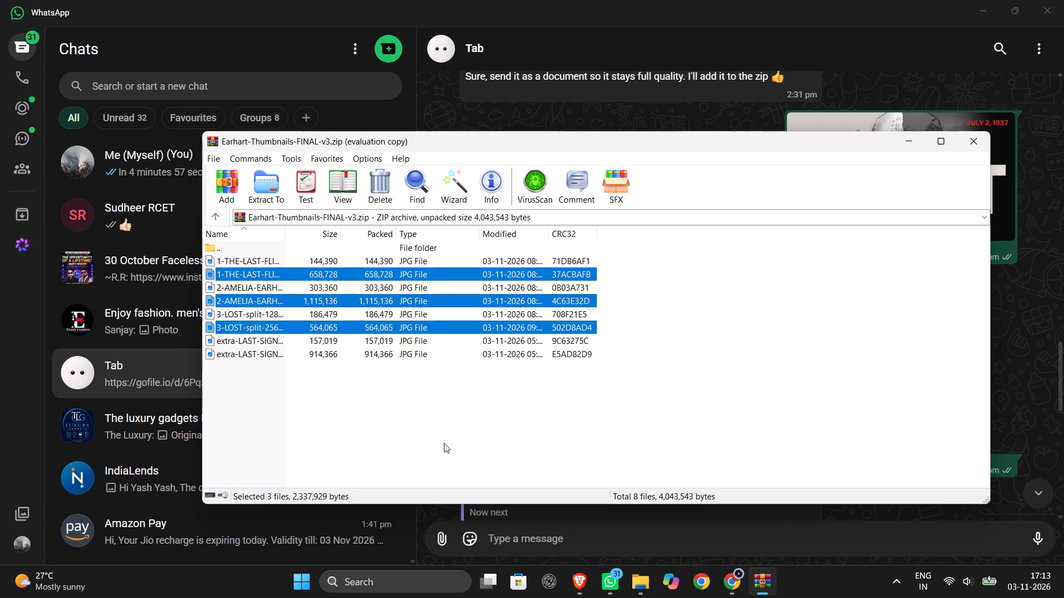
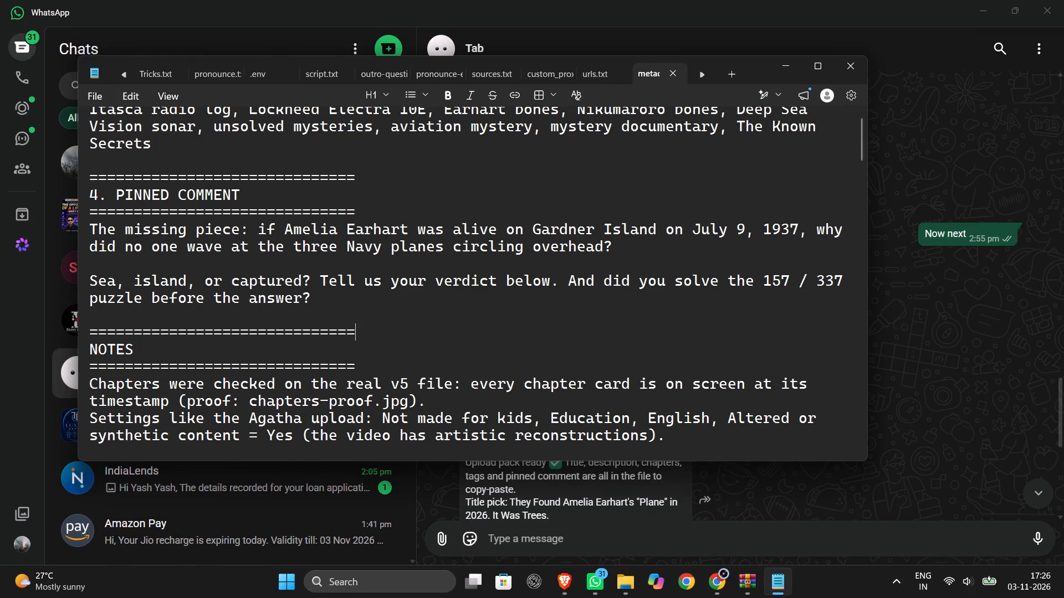
Look back through the Amelia Earhart upload metadata file, from the pinned comment up through tags, credits and chapters to the start of the description.
{"action": "scroll", "coordinate": [537, 296], "scroll_direction": "up", "scroll_amount": 6}
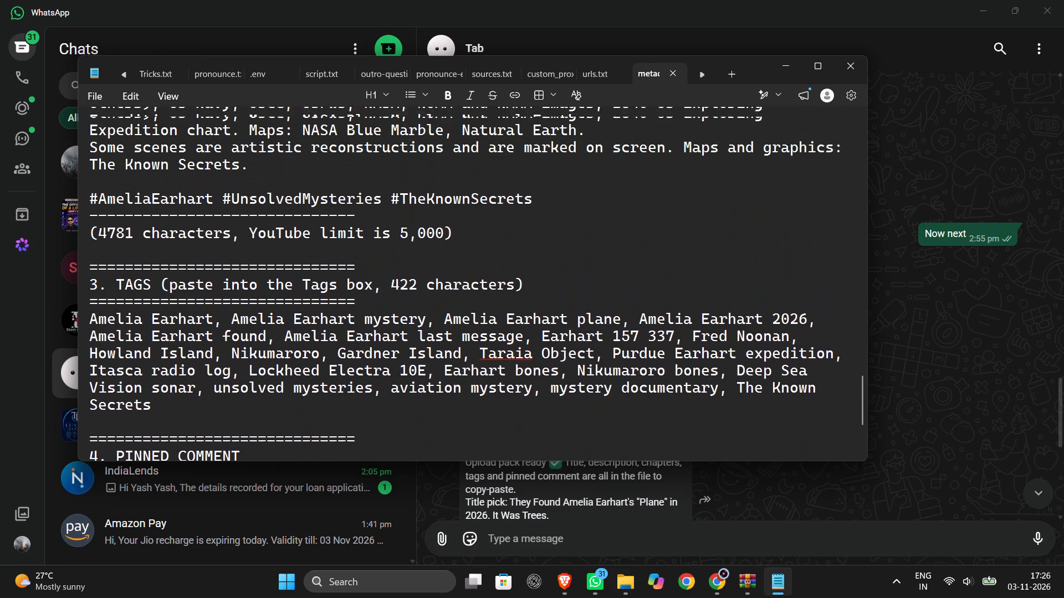
{"action": "scroll", "coordinate": [537, 296], "scroll_direction": "up", "scroll_amount": 2}
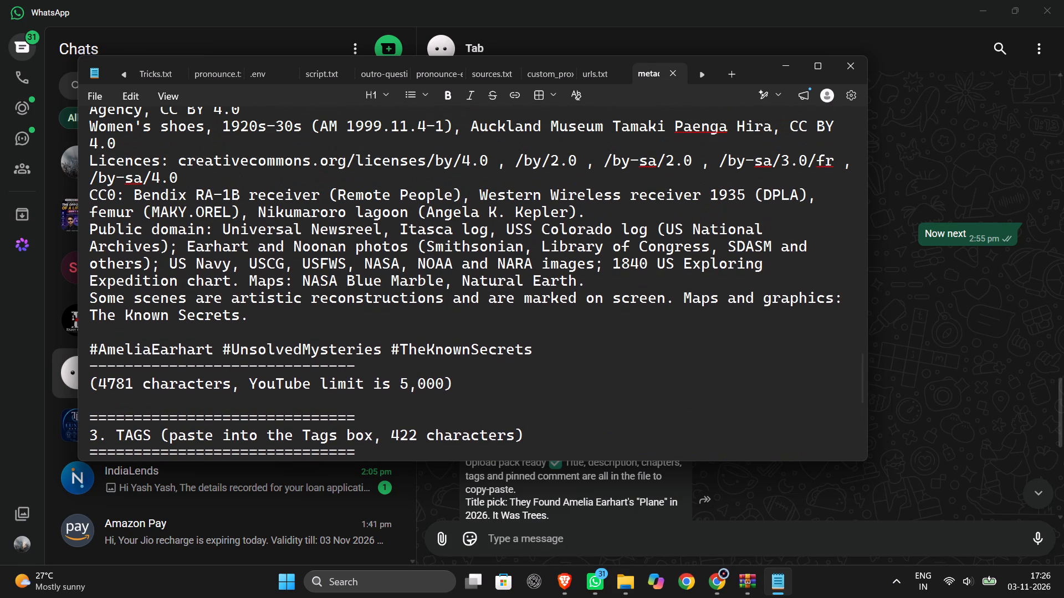
{"action": "scroll", "coordinate": [537, 296], "scroll_direction": "up", "scroll_amount": 1}
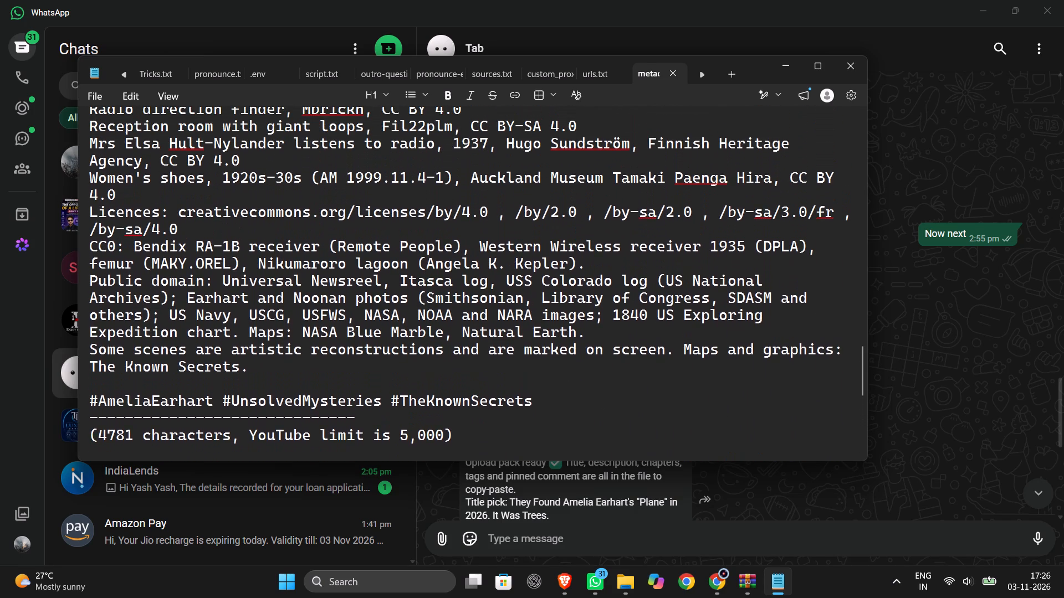
{"action": "scroll", "coordinate": [537, 296], "scroll_direction": "up", "scroll_amount": 15}
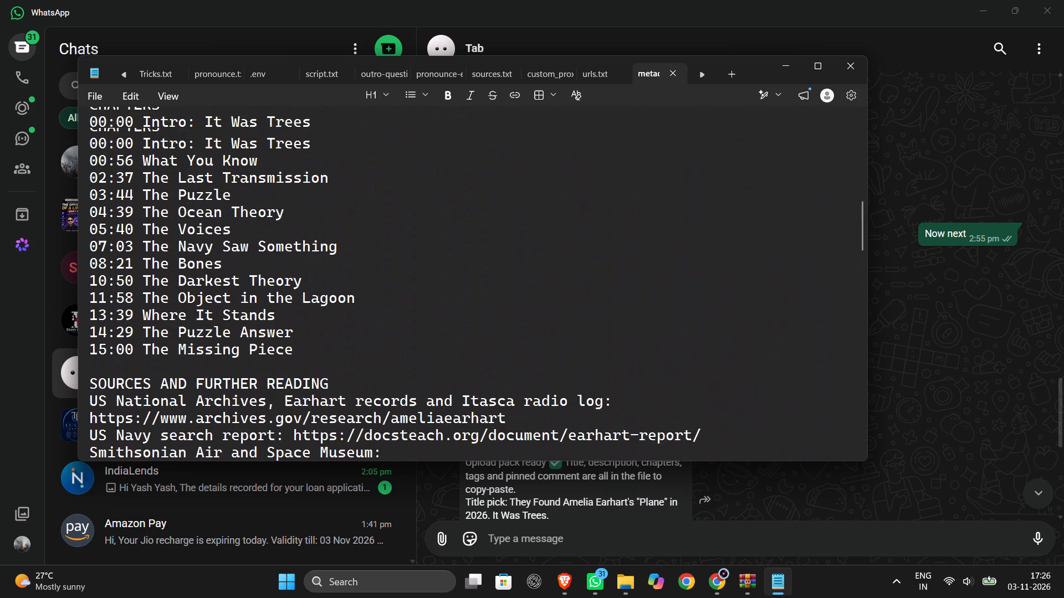
{"action": "scroll", "coordinate": [535, 298], "scroll_direction": "down", "scroll_amount": 2}
{"action": "scroll", "coordinate": [535, 298], "scroll_direction": "up", "scroll_amount": 7}
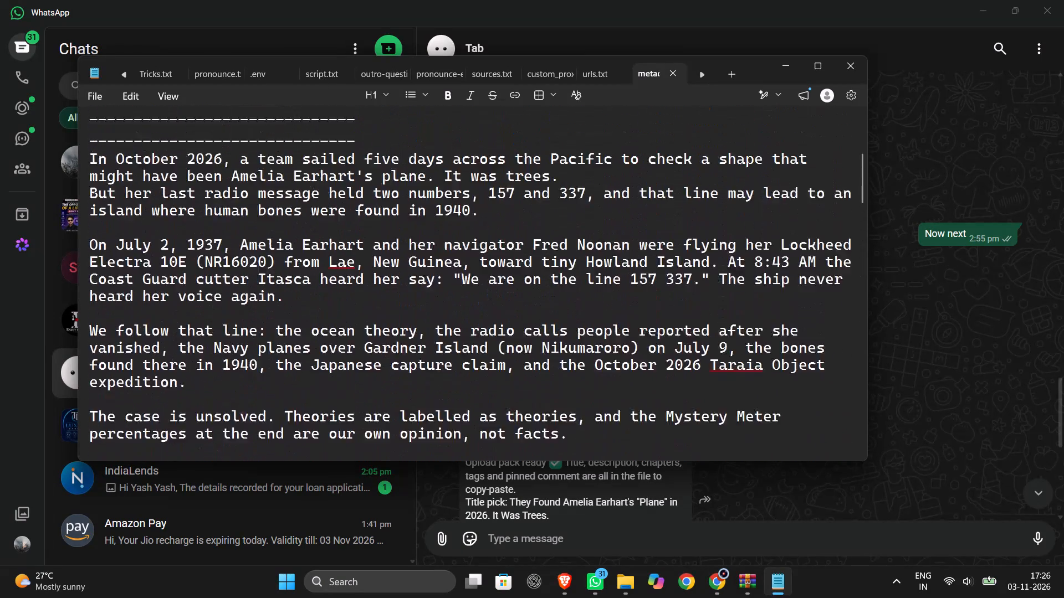
{"action": "scroll", "coordinate": [535, 298], "scroll_direction": "up", "scroll_amount": 1}
{"action": "scroll", "coordinate": [535, 298], "scroll_direction": "down", "scroll_amount": 2}
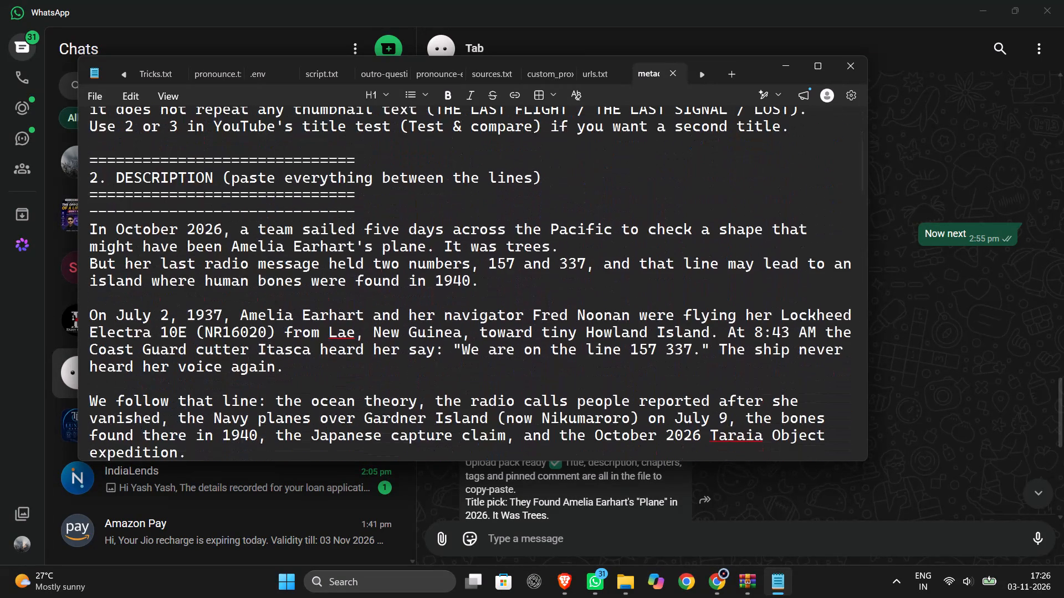
{"action": "scroll", "coordinate": [535, 298], "scroll_direction": "down", "scroll_amount": 2}
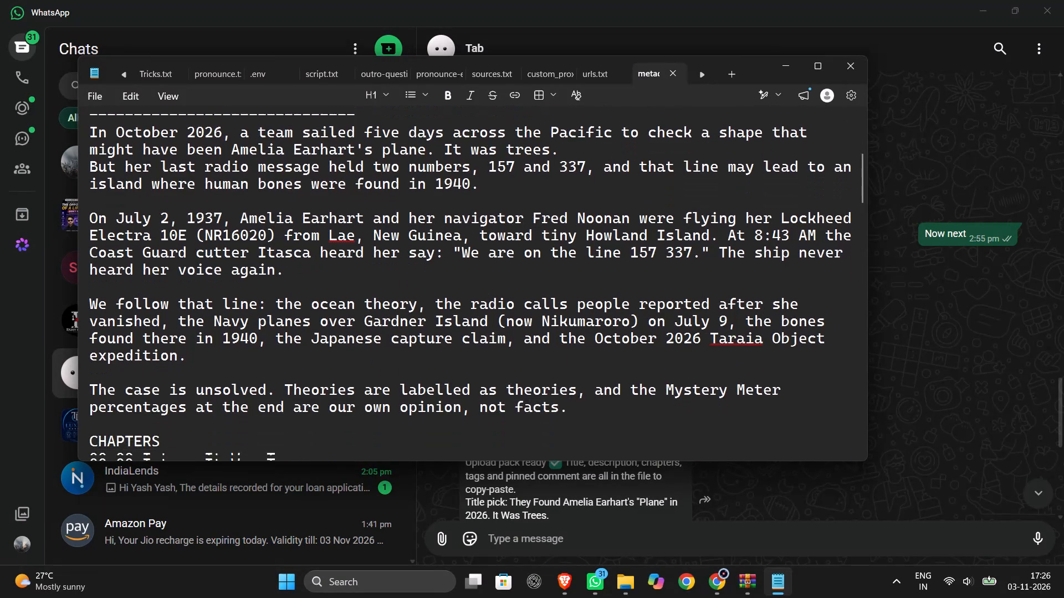
{"action": "scroll", "coordinate": [535, 298], "scroll_direction": "down", "scroll_amount": 7}
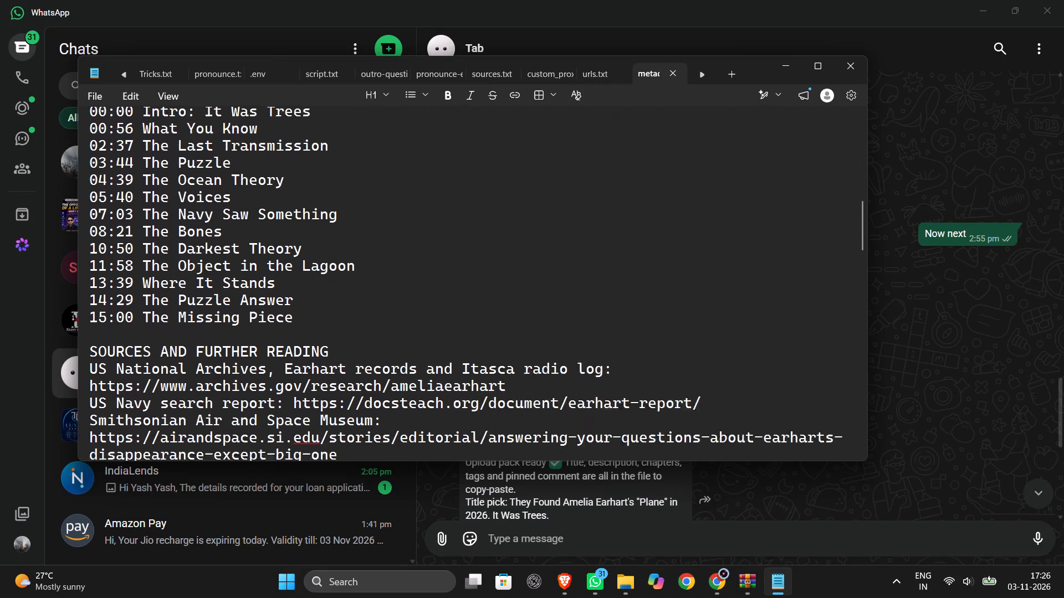
{"action": "scroll", "coordinate": [535, 298], "scroll_direction": "down", "scroll_amount": 6}
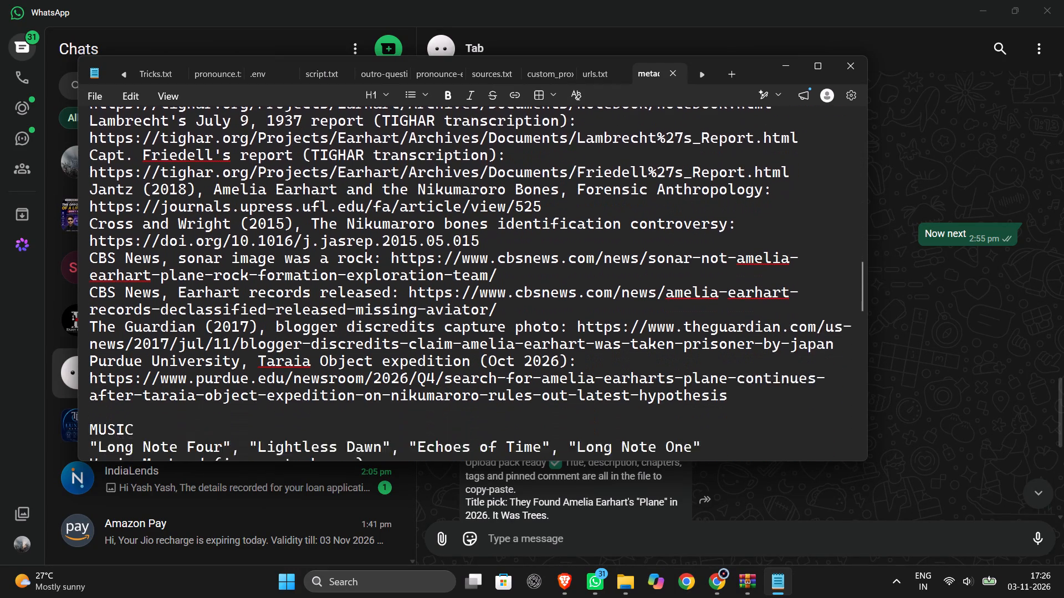
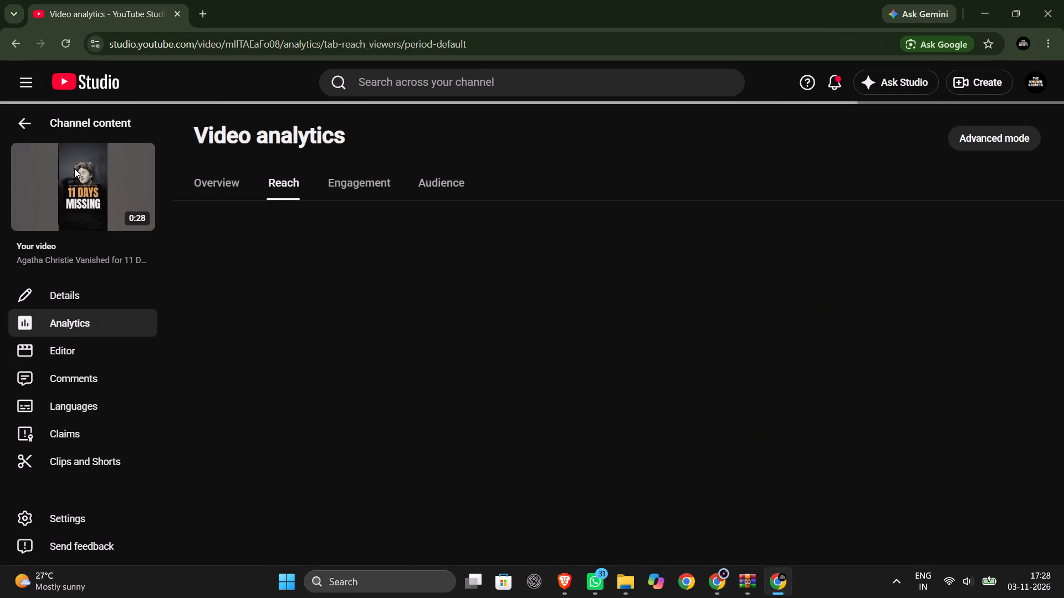
Leave the Agatha Christie Short's analytics for the channel content list and start a new video upload.
{"action": "left_click", "coordinate": [29, 120]}
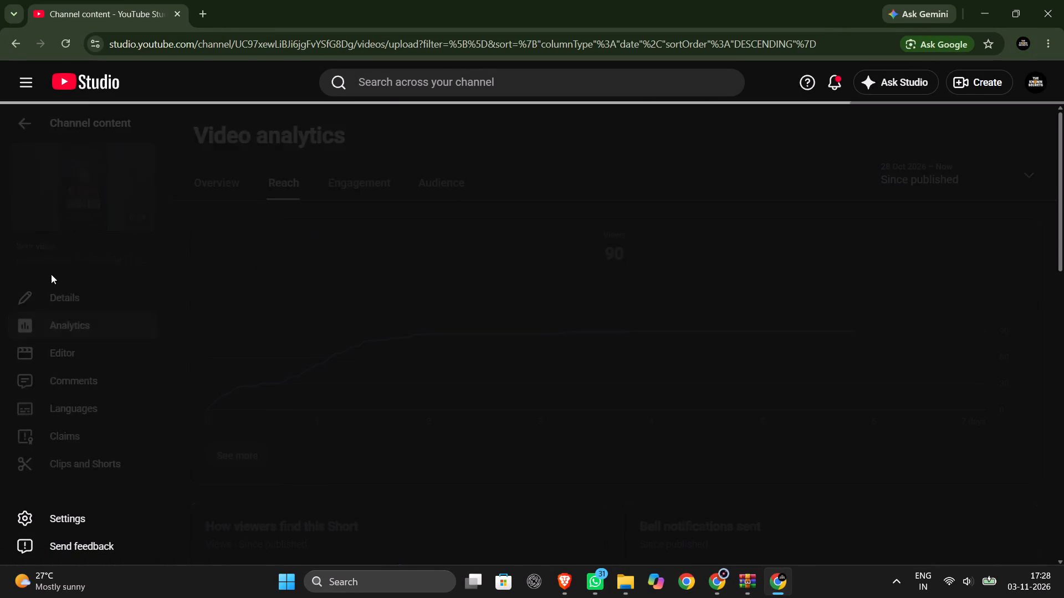
{"action": "left_click", "coordinate": [969, 90]}
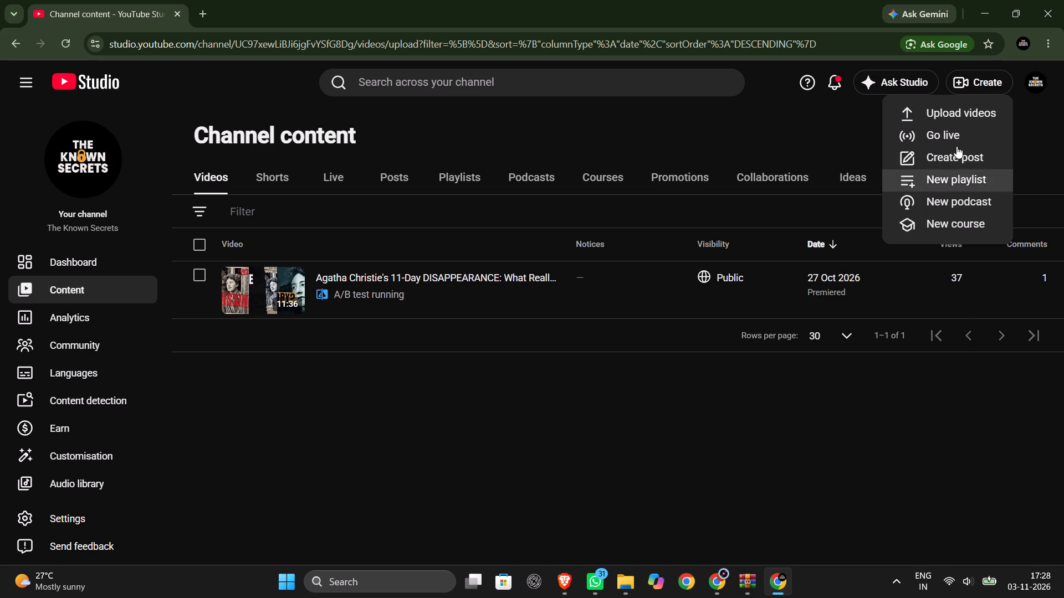
{"action": "left_click", "coordinate": [956, 113]}
{"action": "left_click", "coordinate": [952, 181]}
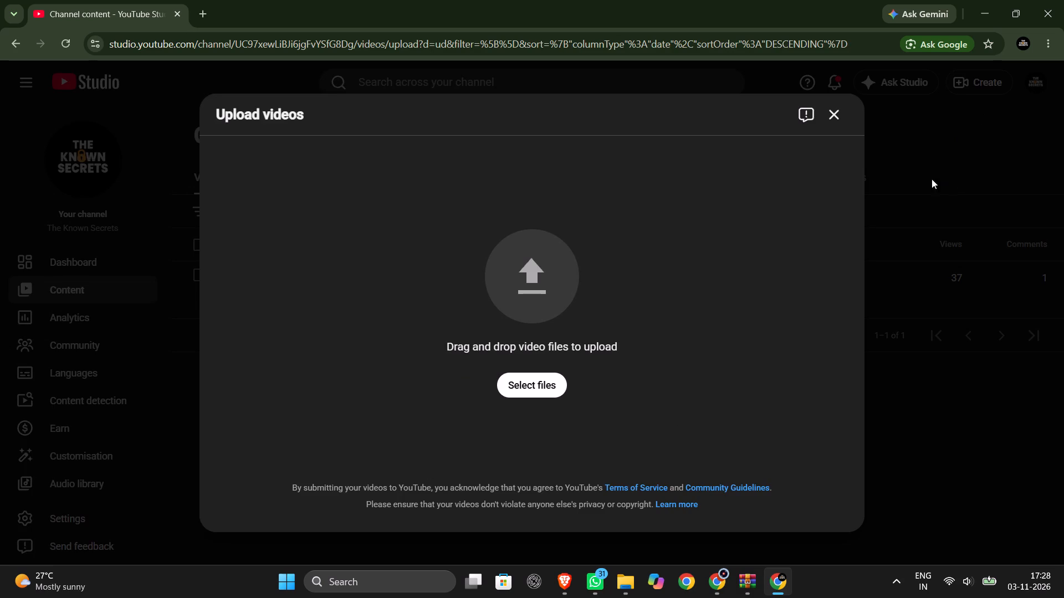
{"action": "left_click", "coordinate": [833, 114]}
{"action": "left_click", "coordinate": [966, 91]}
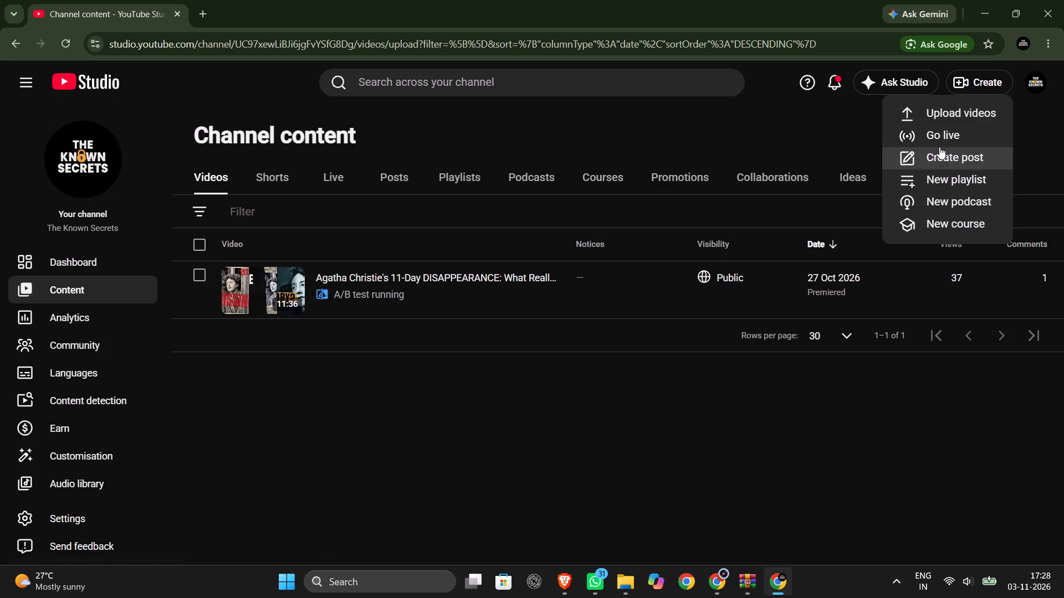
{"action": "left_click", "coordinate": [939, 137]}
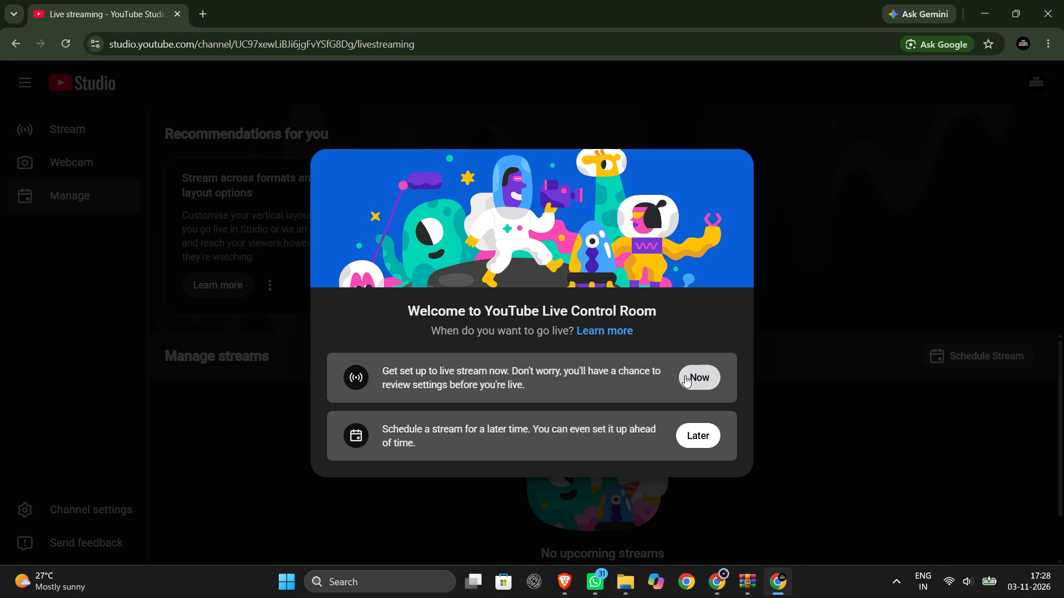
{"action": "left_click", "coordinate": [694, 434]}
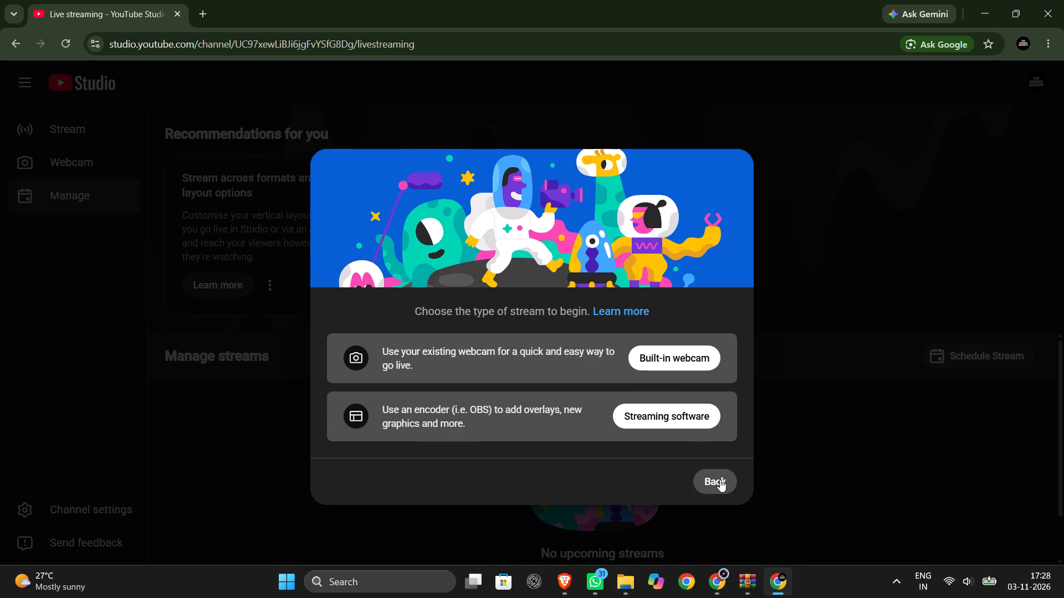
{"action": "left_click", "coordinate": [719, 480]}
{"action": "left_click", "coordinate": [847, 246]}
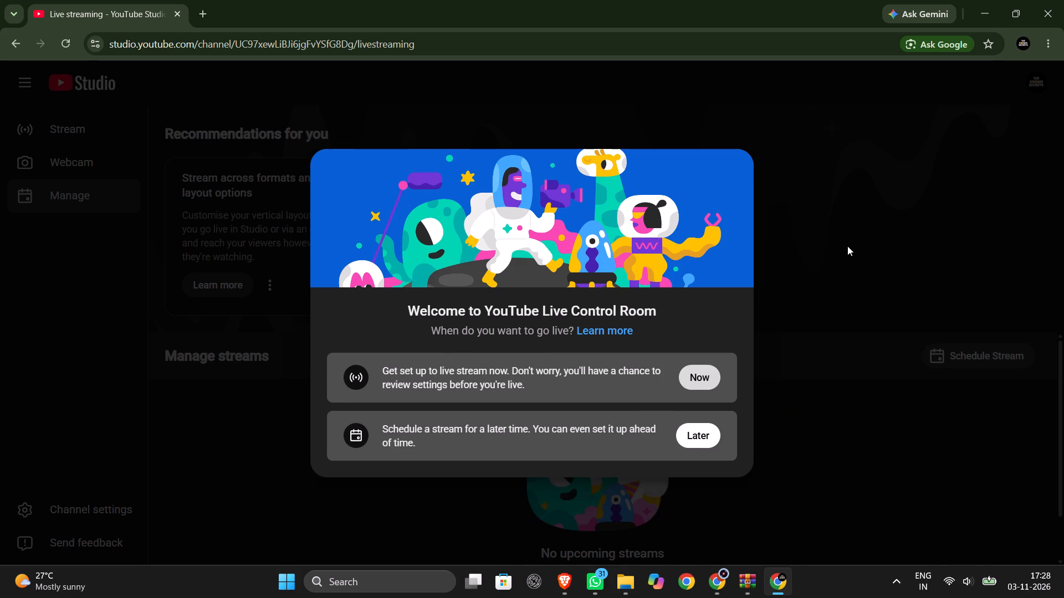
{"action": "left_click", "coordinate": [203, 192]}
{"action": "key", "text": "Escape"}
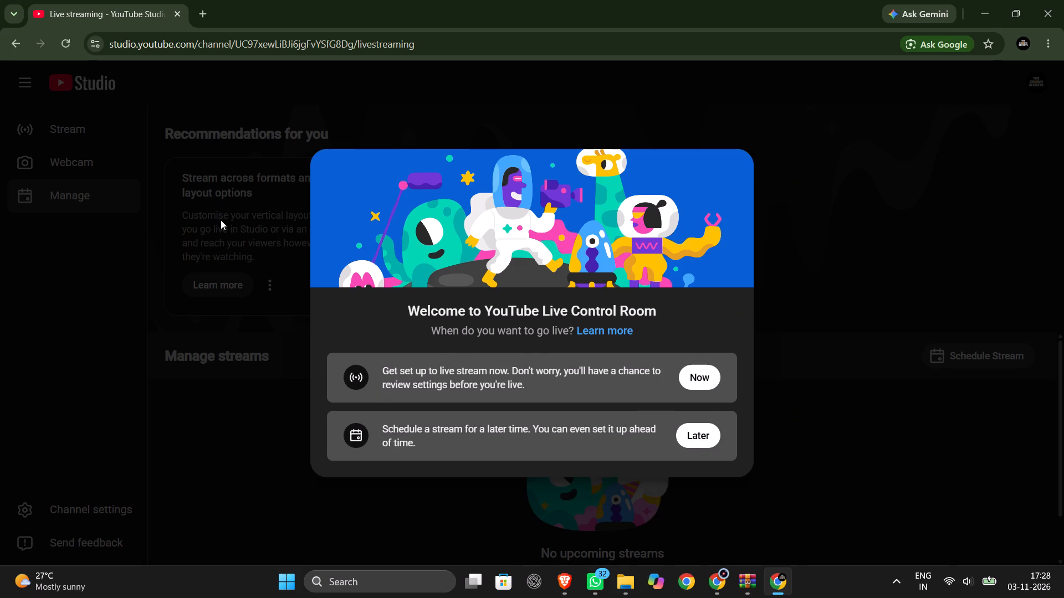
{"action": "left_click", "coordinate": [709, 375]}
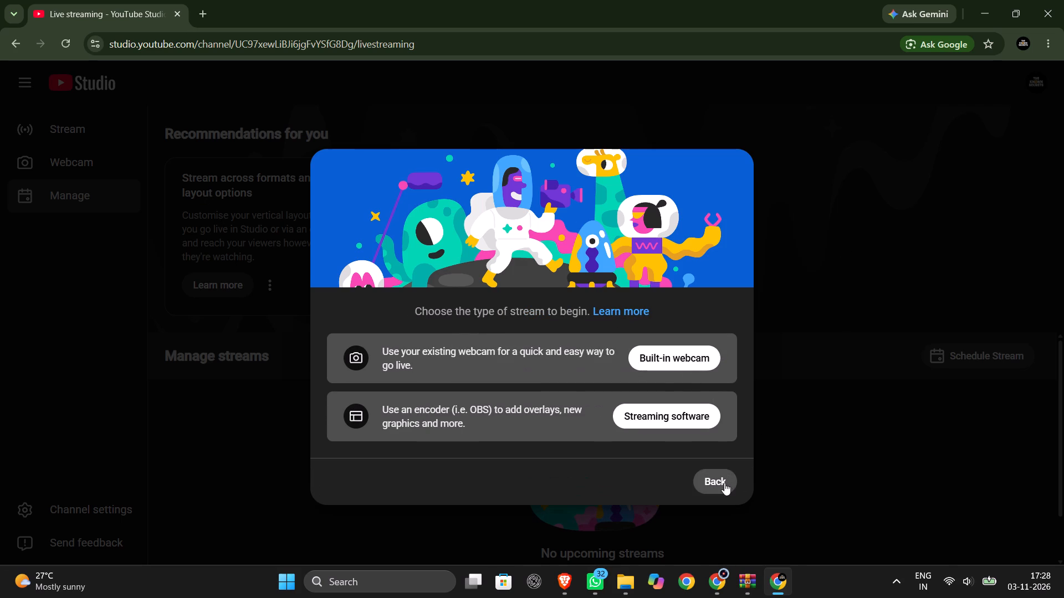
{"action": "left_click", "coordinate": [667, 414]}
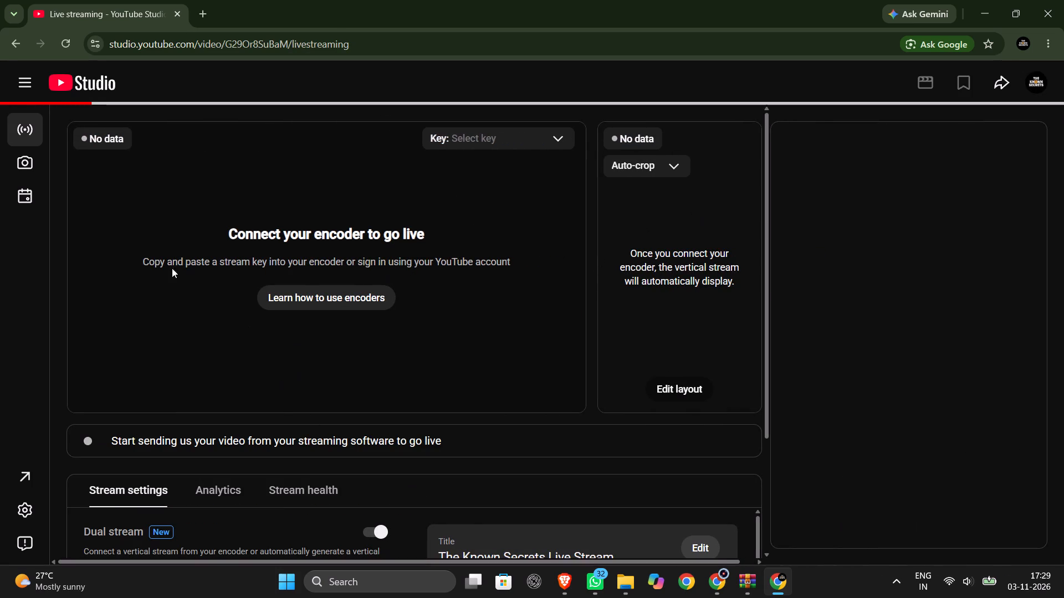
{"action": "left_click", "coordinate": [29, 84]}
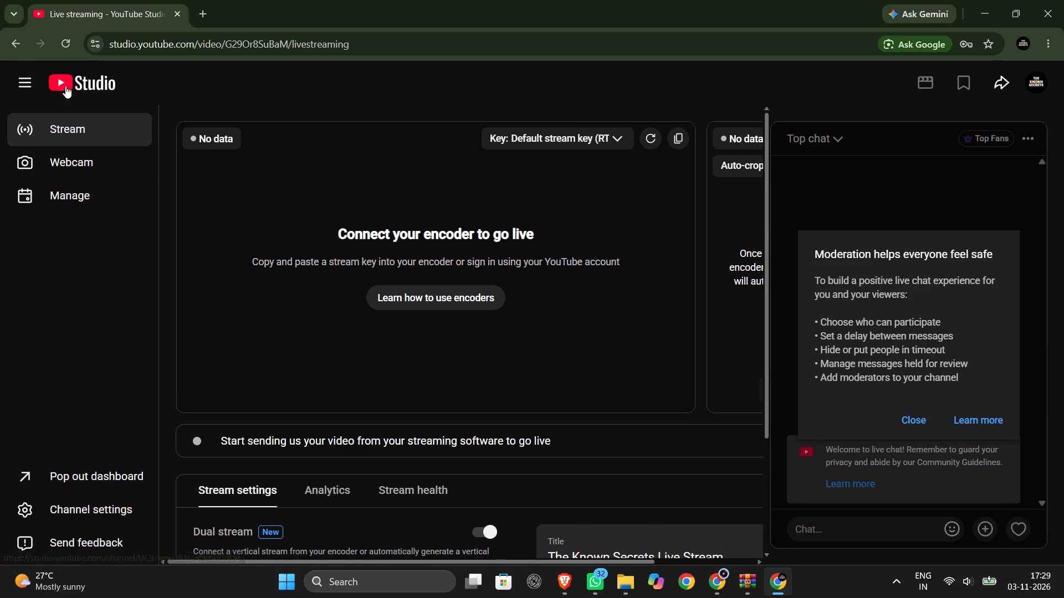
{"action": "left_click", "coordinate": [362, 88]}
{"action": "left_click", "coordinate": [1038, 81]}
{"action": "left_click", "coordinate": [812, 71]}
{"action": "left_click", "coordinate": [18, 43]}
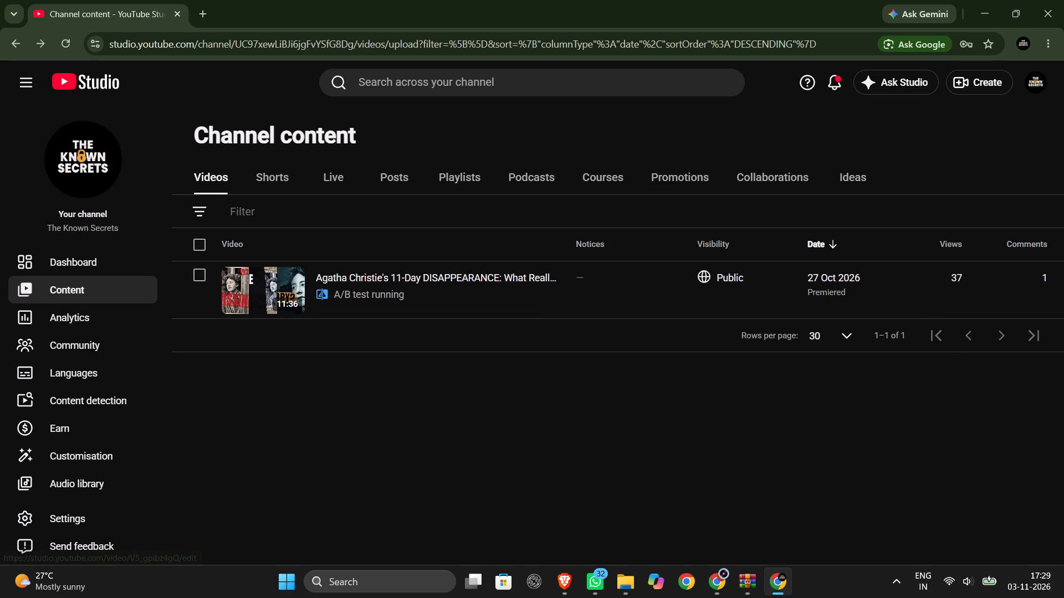
From the channel dashboard, upload the video Earhart-v5-1440p.mp4 from the amelia-earhart project's 07-renders folder.
{"action": "left_click", "coordinate": [83, 261]}
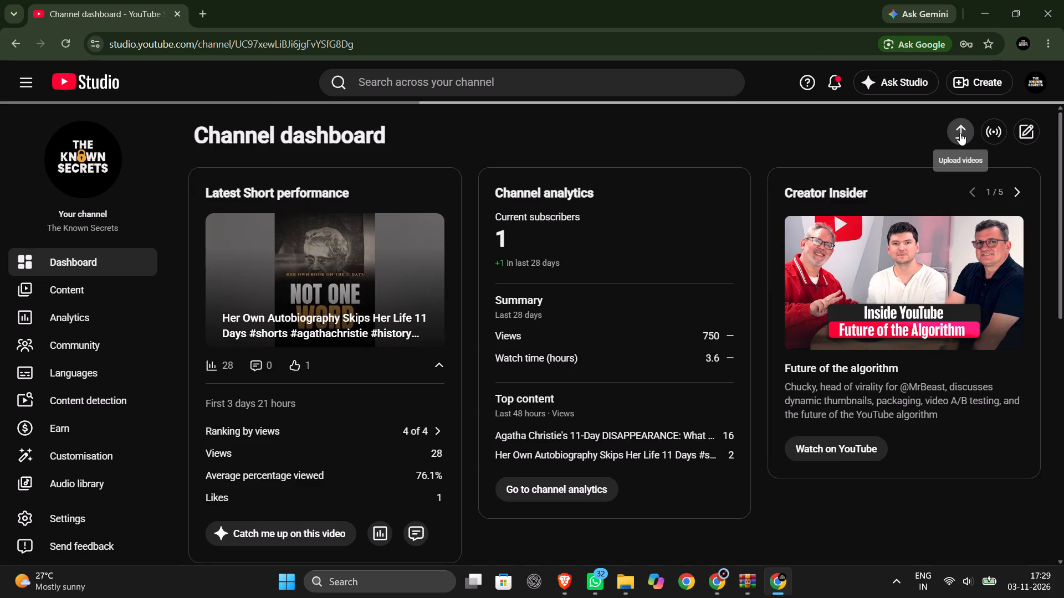
{"action": "left_click", "coordinate": [960, 133]}
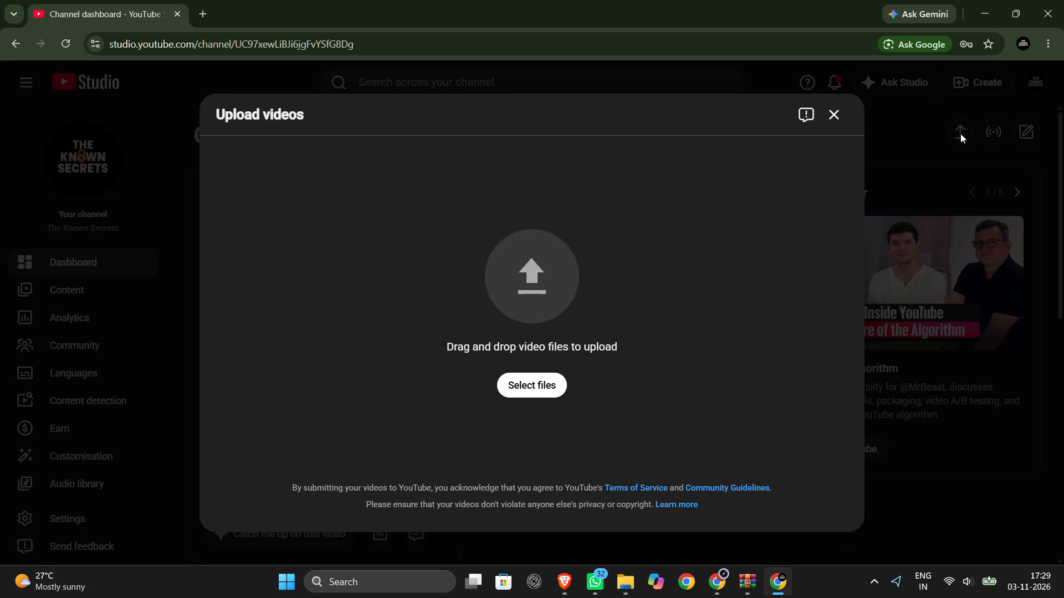
{"action": "left_click", "coordinate": [535, 380]}
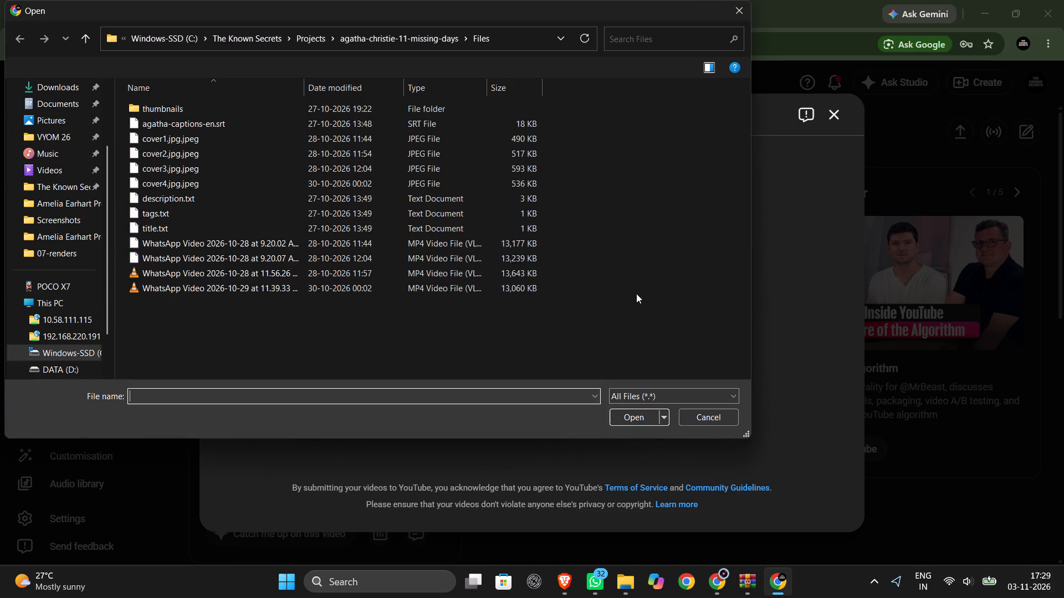
{"action": "left_click", "coordinate": [61, 235]}
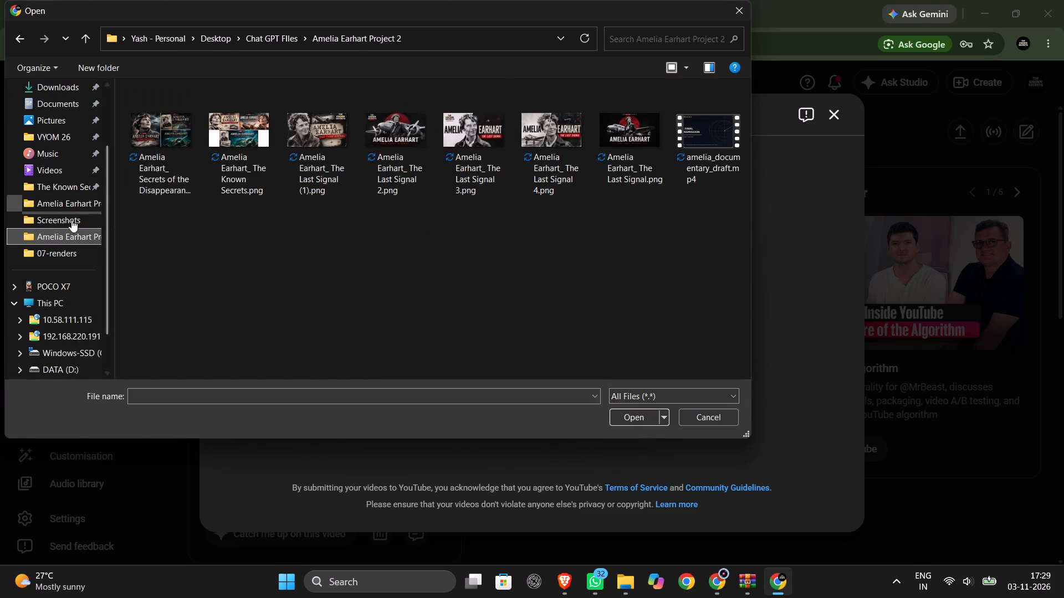
{"action": "left_click", "coordinate": [63, 187]}
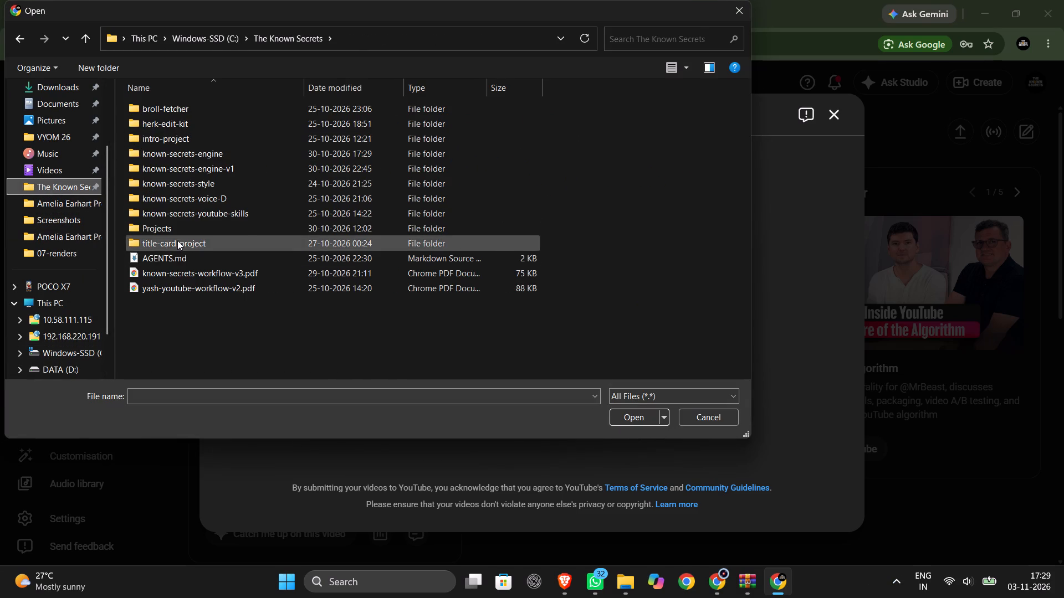
{"action": "double_click", "coordinate": [177, 234]}
{"action": "double_click", "coordinate": [183, 128]}
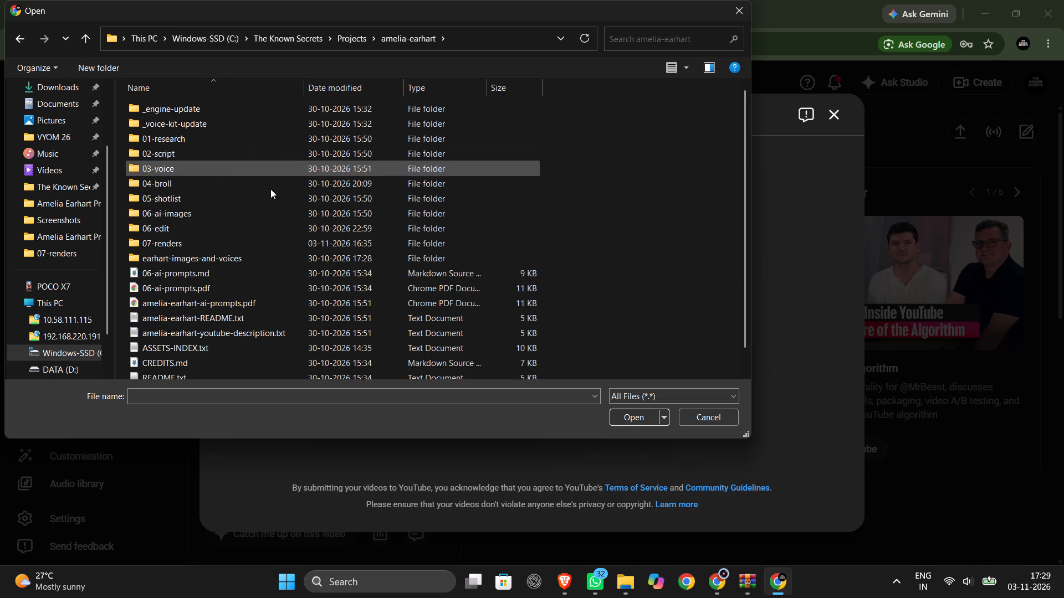
{"action": "double_click", "coordinate": [193, 249]}
{"action": "left_click", "coordinate": [163, 133]}
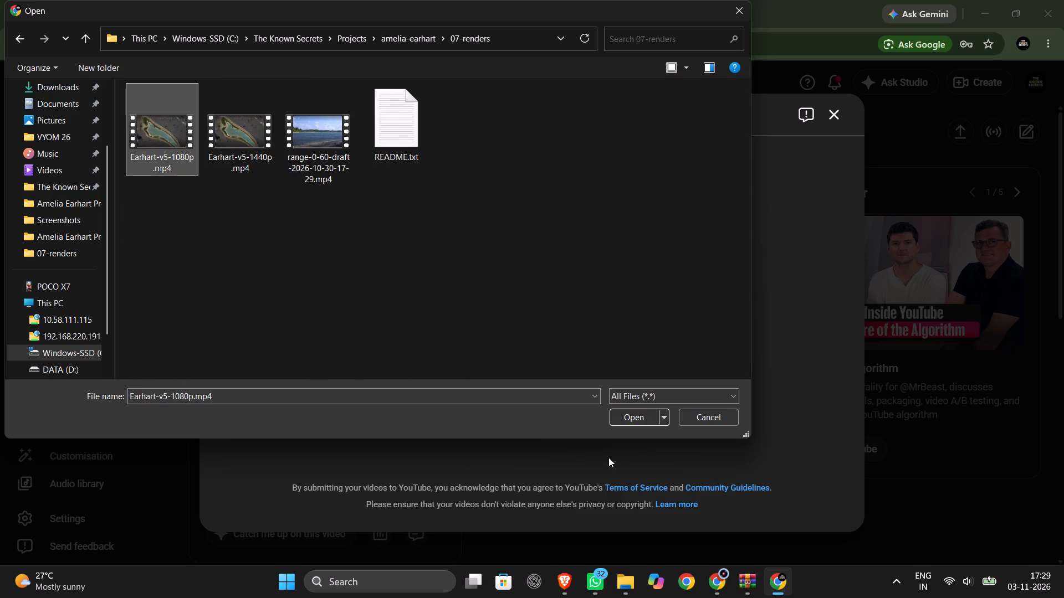
{"action": "left_click", "coordinate": [245, 143]}
{"action": "left_click", "coordinate": [636, 419]}
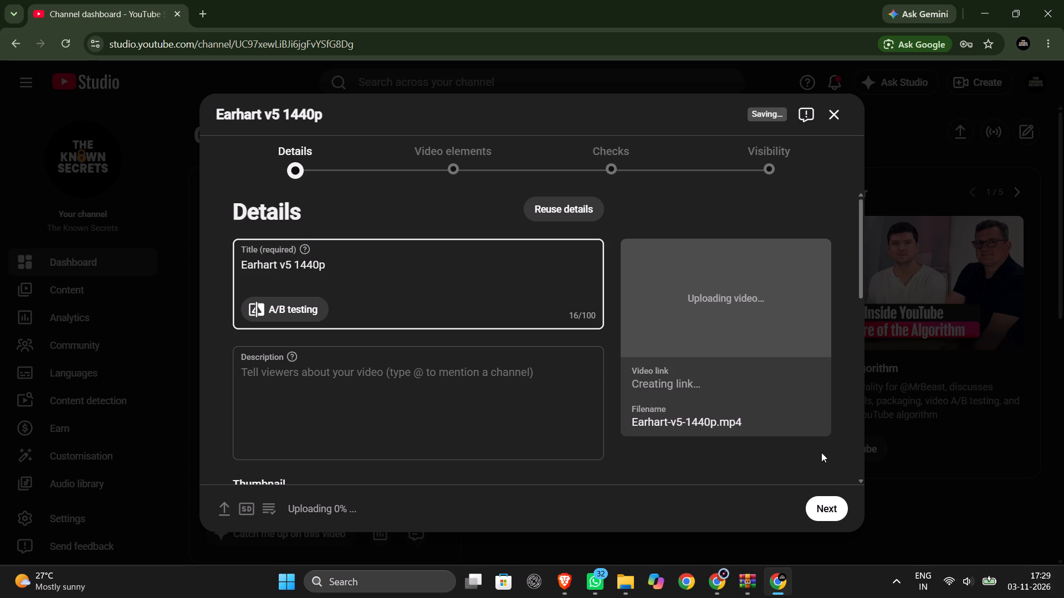
Clear the prefilled title in the Earhart upload's details and switch away to another open window.
{"action": "left_click_drag", "start_coordinate": [347, 263], "coordinate": [277, 263]}
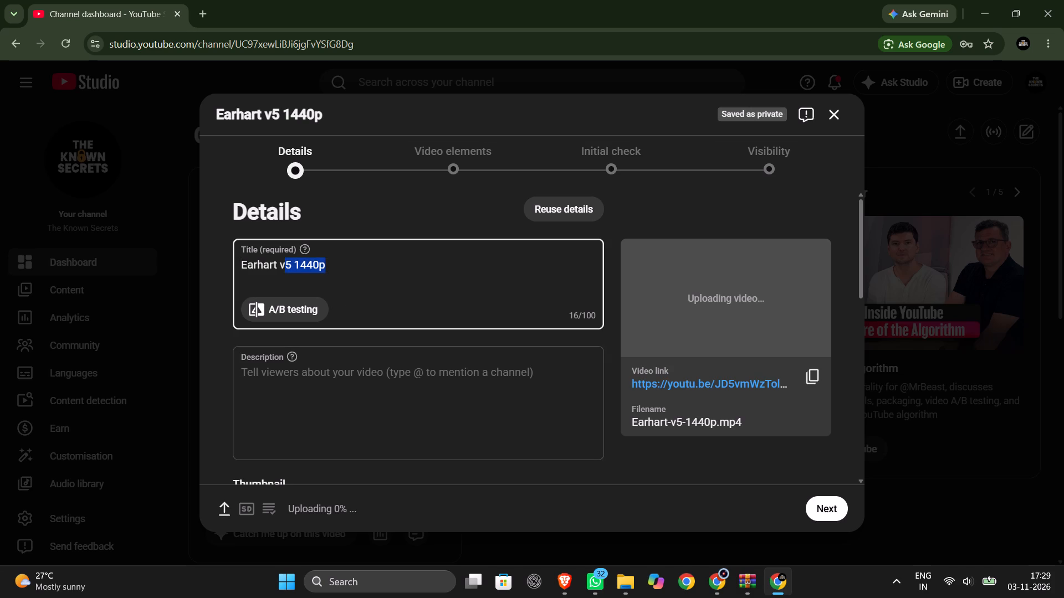
{"action": "left_click_drag", "start_coordinate": [277, 263], "coordinate": [221, 270]}
{"action": "key", "text": "BackSpace"}
{"action": "key", "text": "alt+Tab"}
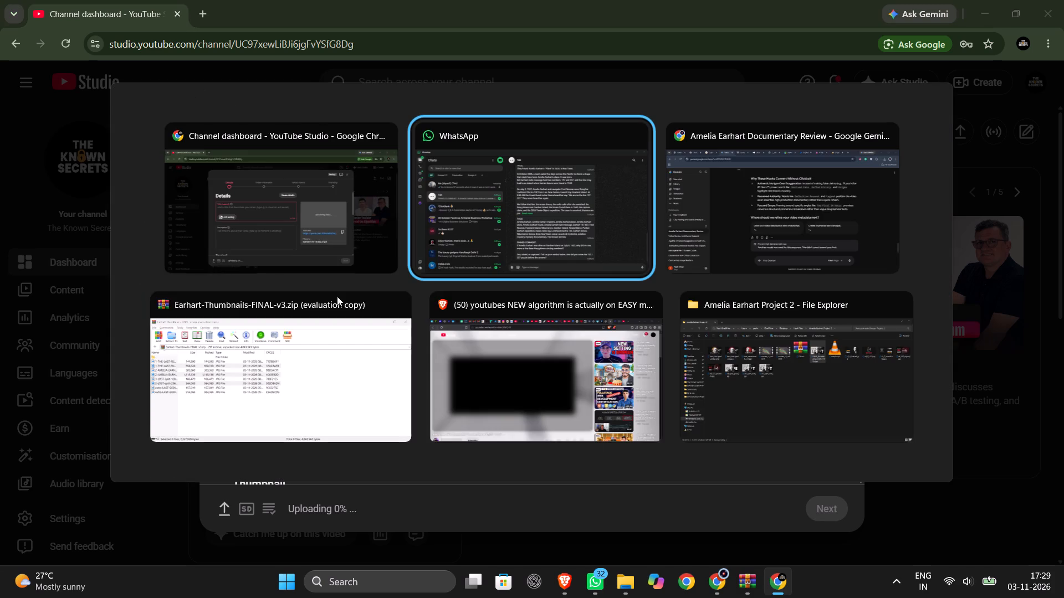
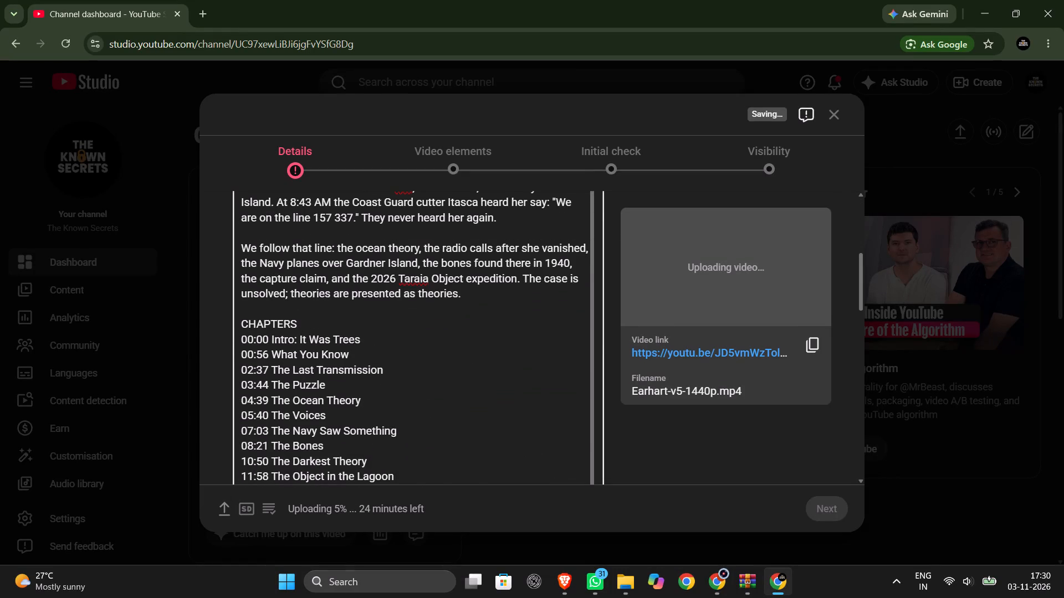
Insert two blank lines at the very start of the video description, above "In October 2026", and place the cursor there.
{"action": "scroll", "coordinate": [381, 367], "scroll_direction": "up", "scroll_amount": 10}
{"action": "left_click", "coordinate": [241, 370]}
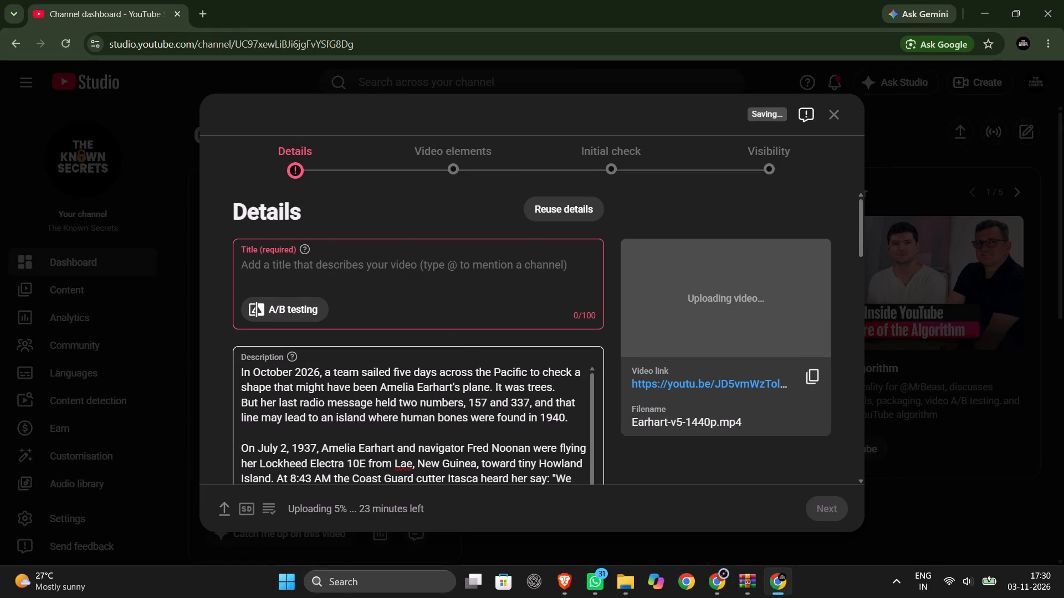
{"action": "left_click", "coordinate": [241, 371]}
{"action": "key", "text": "shift+Return"}
{"action": "key", "text": "shift+Return"}
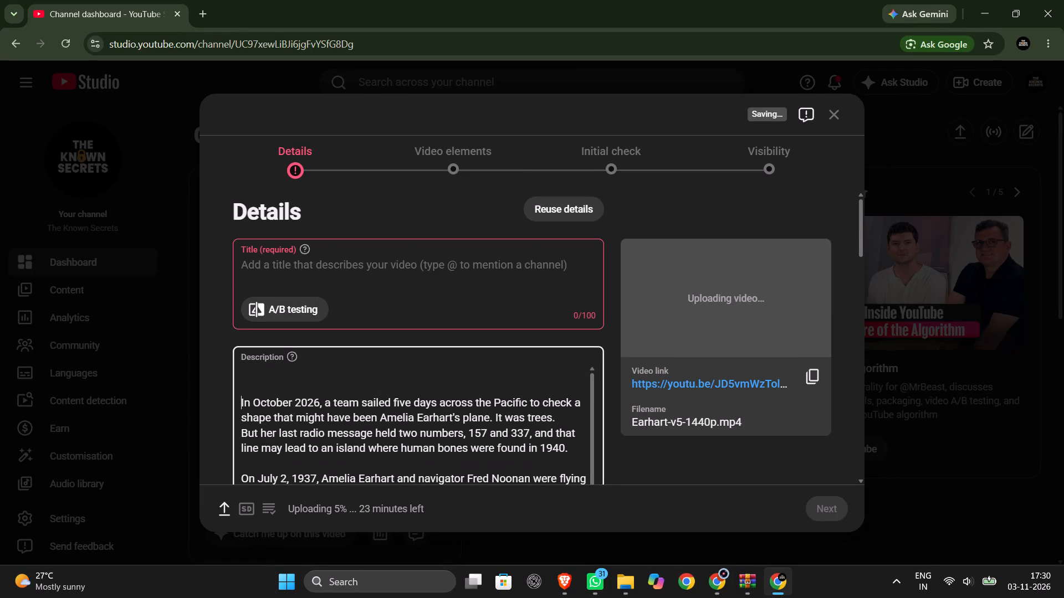
{"action": "key", "text": "Up"}
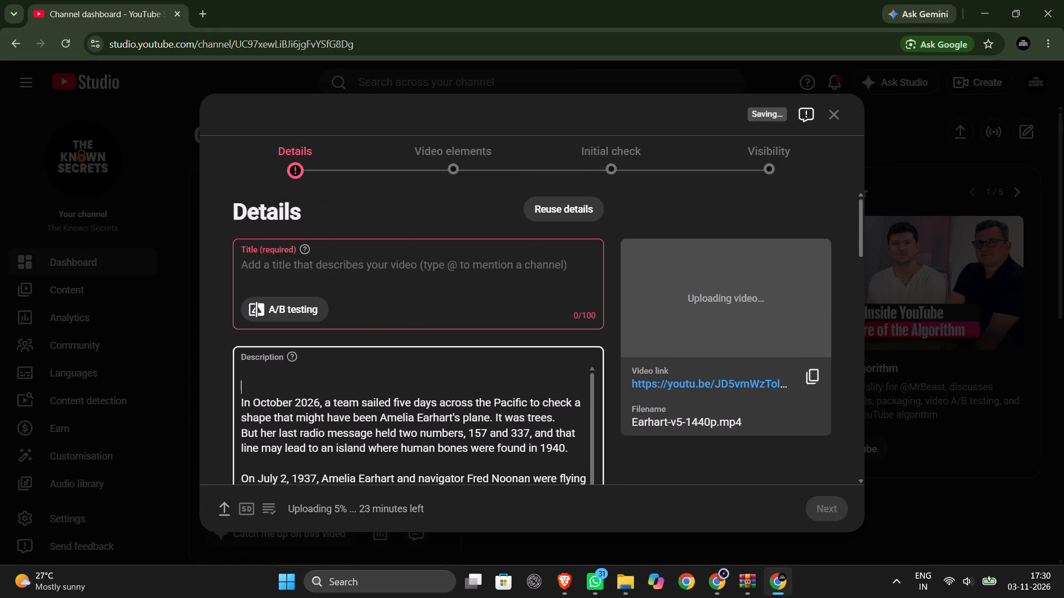
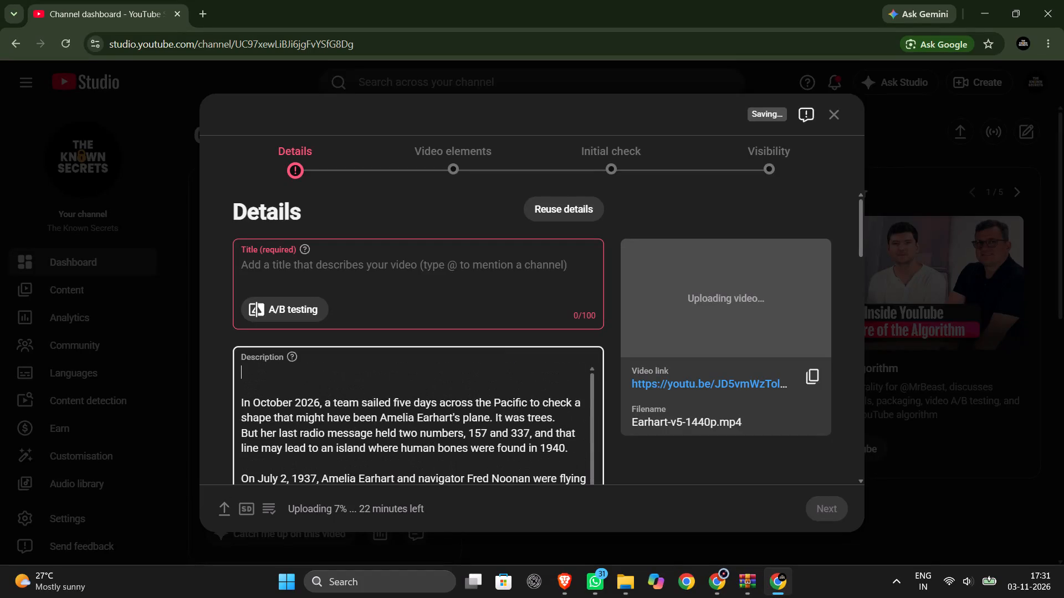
Examine the end of the video description and the thumbnail, playlist and audience settings below it in the upload details.
{"action": "key", "text": "alt+Tab"}
{"action": "left_click", "coordinate": [922, 233], "text": "alt"}
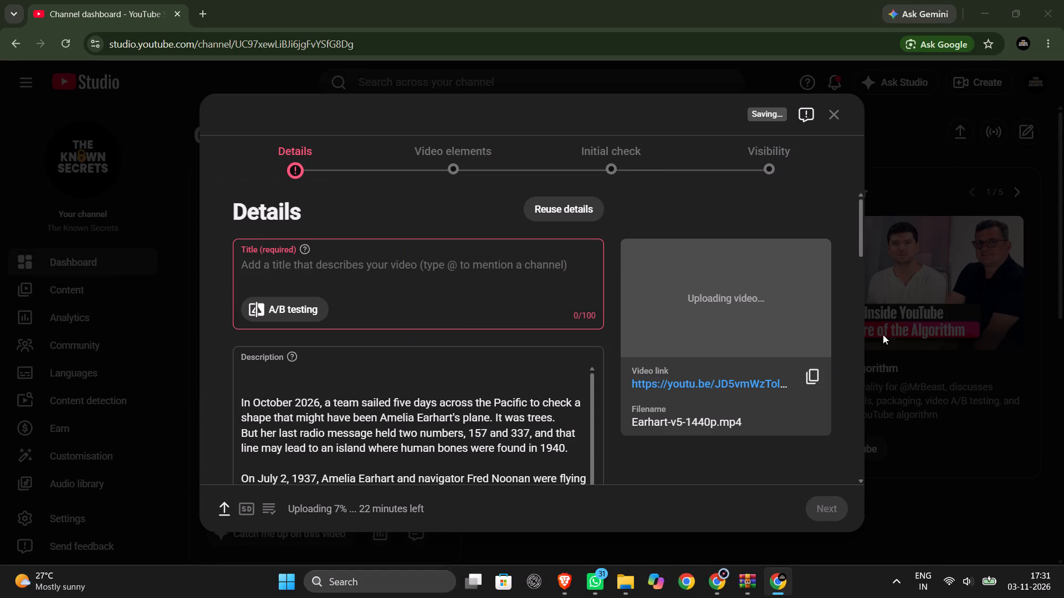
{"action": "scroll", "coordinate": [466, 393], "scroll_direction": "down", "scroll_amount": 20}
{"action": "scroll", "coordinate": [466, 393], "scroll_direction": "down", "scroll_amount": 1}
{"action": "scroll", "coordinate": [508, 444], "scroll_direction": "down", "scroll_amount": 5}
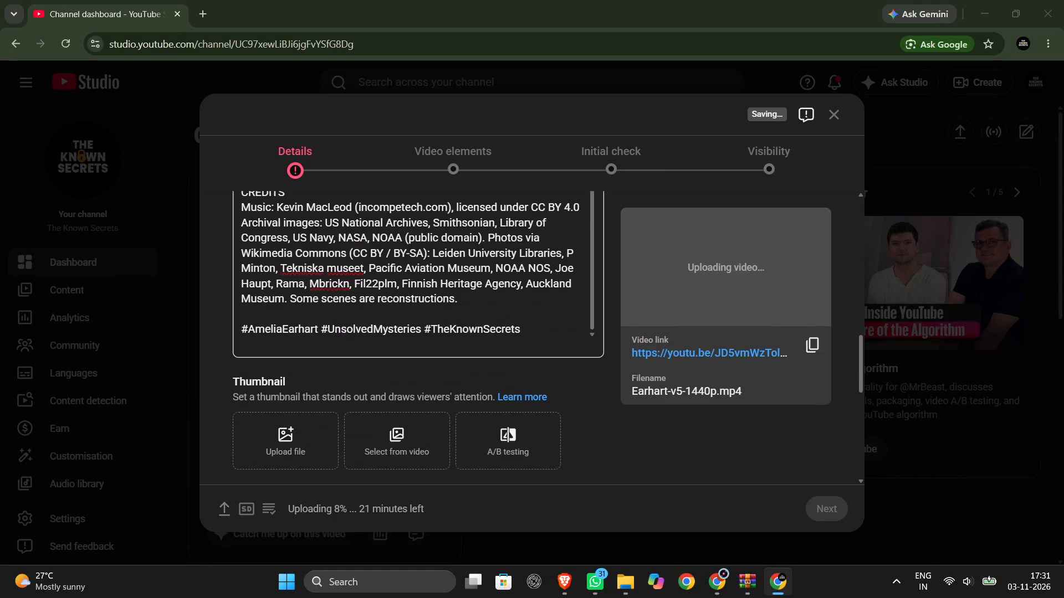
{"action": "scroll", "coordinate": [540, 327], "scroll_direction": "down", "scroll_amount": 4}
{"action": "scroll", "coordinate": [379, 311], "scroll_direction": "up", "scroll_amount": 3}
{"action": "scroll", "coordinate": [369, 366], "scroll_direction": "down", "scroll_amount": 2}
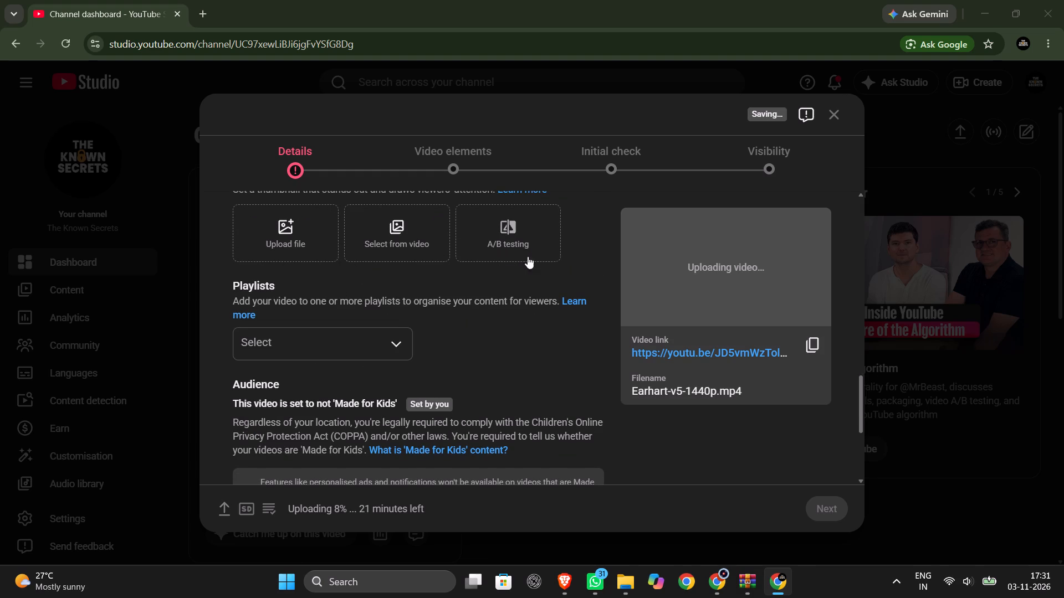
Bring up the overview of open windows to switch away from the video upload form.
{"action": "key", "text": "alt+Tab"}
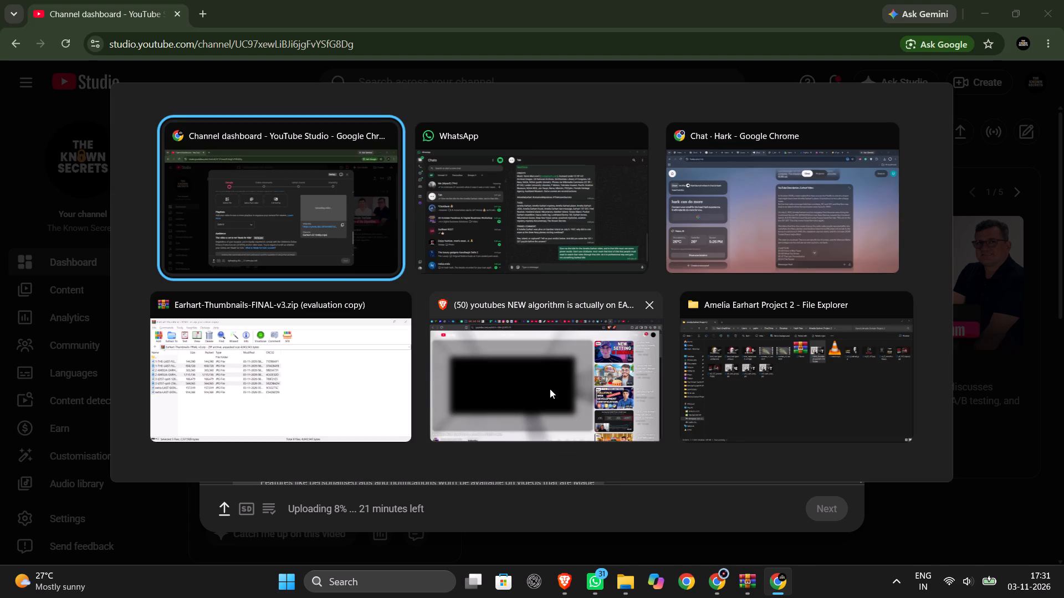
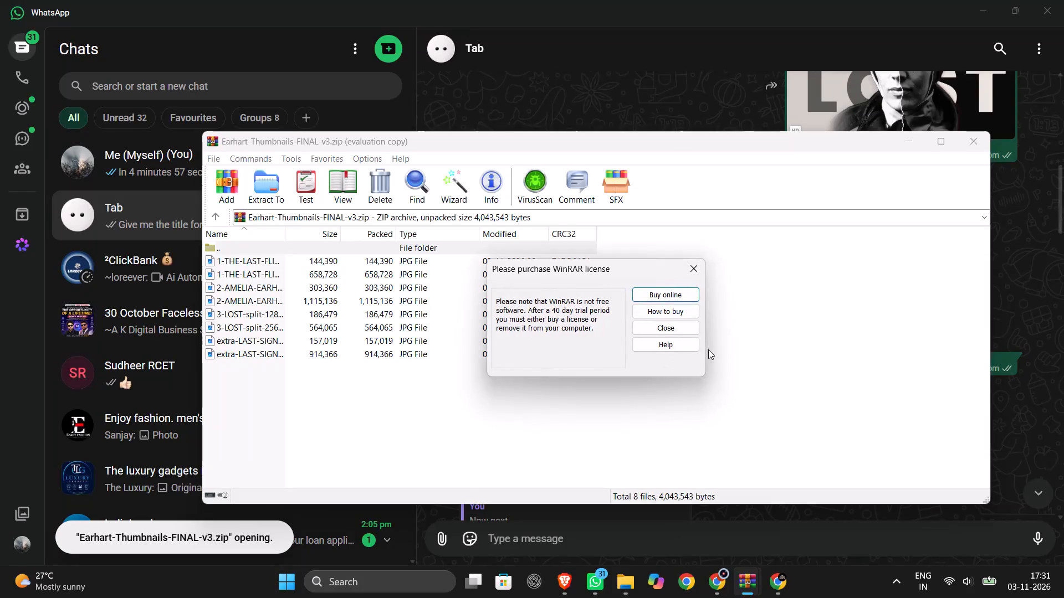
Copy the larger JPG version of each numbered thumbnail 1, 2 and 3 from the Earhart-Thumbnails-FINAL-v3.zip archive, after dismissing the licence reminder.
{"action": "left_click", "coordinate": [645, 332]}
{"action": "left_click", "coordinate": [242, 275], "text": "ctrl"}
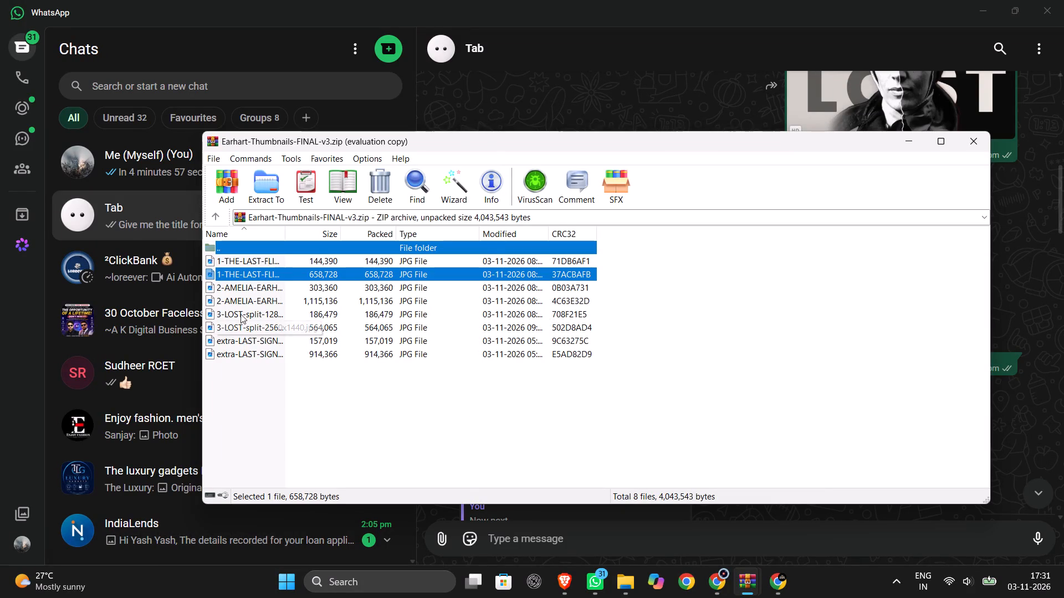
{"action": "left_click", "coordinate": [242, 301], "text": "ctrl"}
{"action": "left_click", "coordinate": [240, 324], "text": "ctrl"}
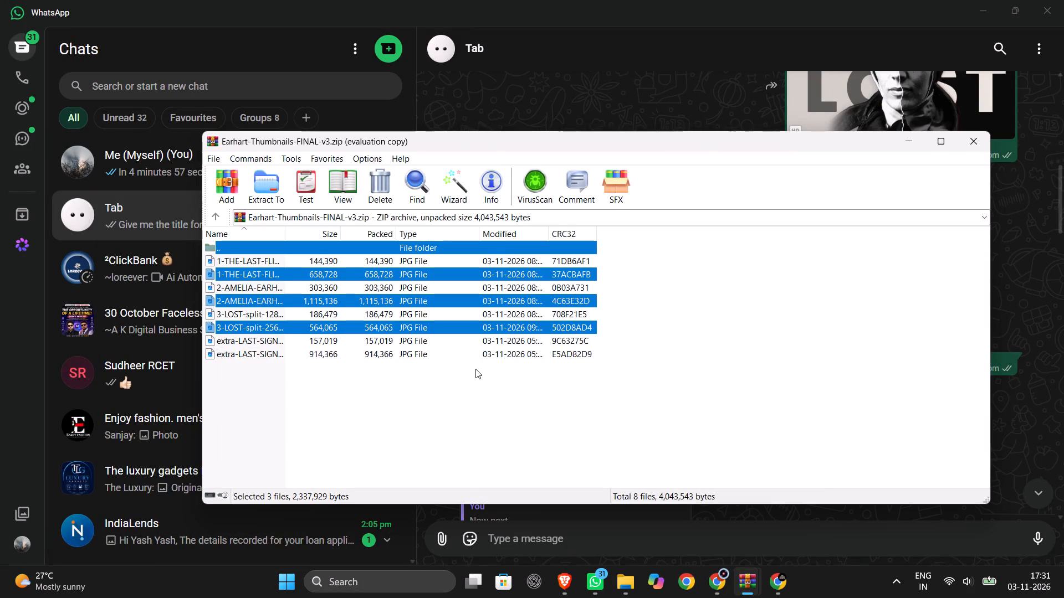
{"action": "key", "text": "ctrl+c"}
{"action": "key", "text": "ctrl+c"}
Close both open windows of the Earhart-Thumbnails-FINAL-v3.zip archive from the overview of open windows.
{"action": "key", "text": "alt+Tab"}
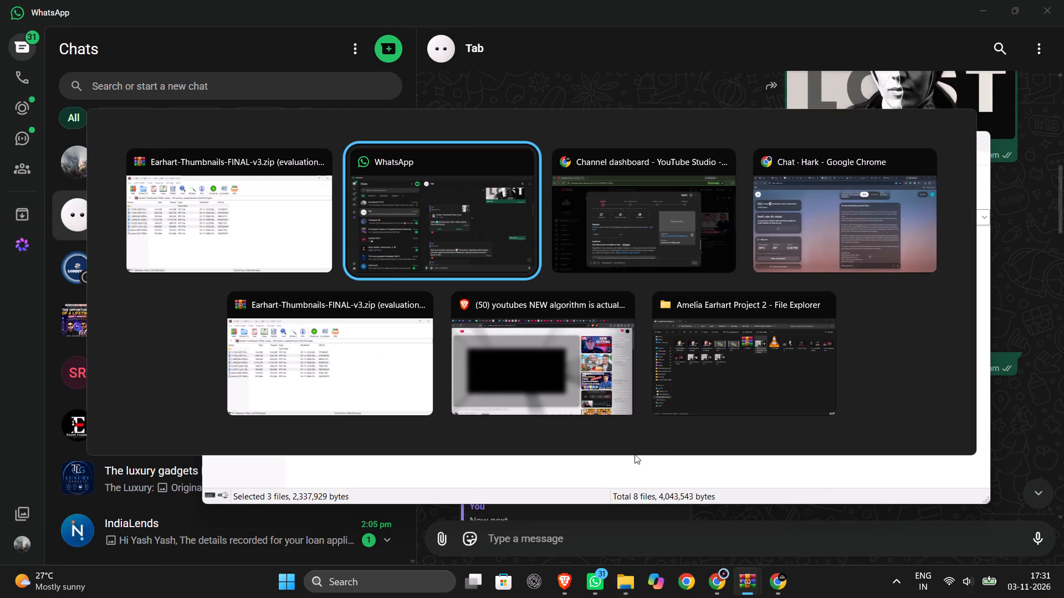
{"action": "key", "text": "alt+Tab"}
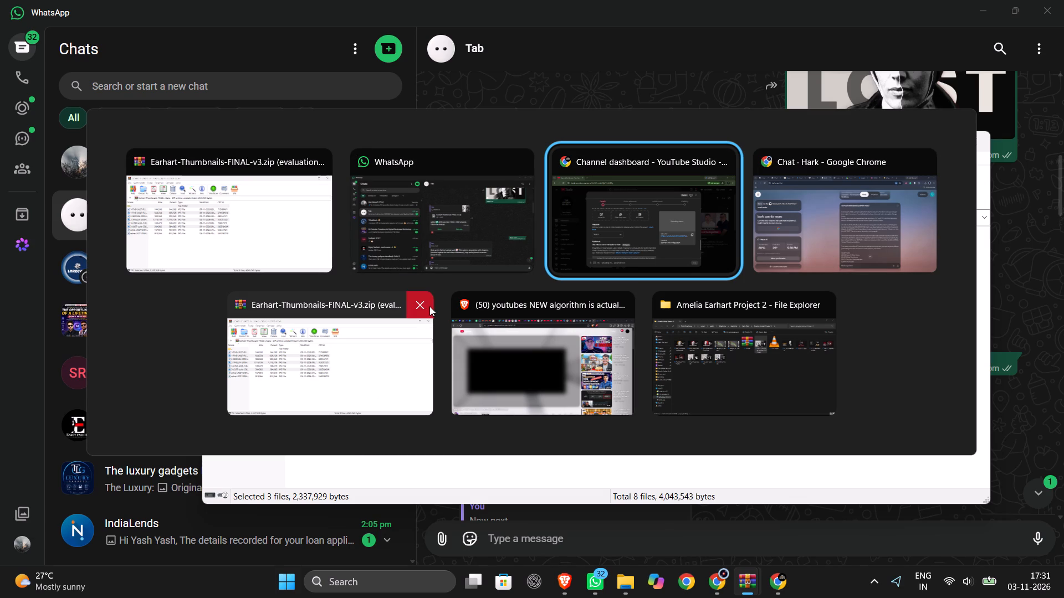
{"action": "left_click", "coordinate": [428, 306], "text": "alt"}
{"action": "left_click", "coordinate": [314, 162], "text": "alt"}
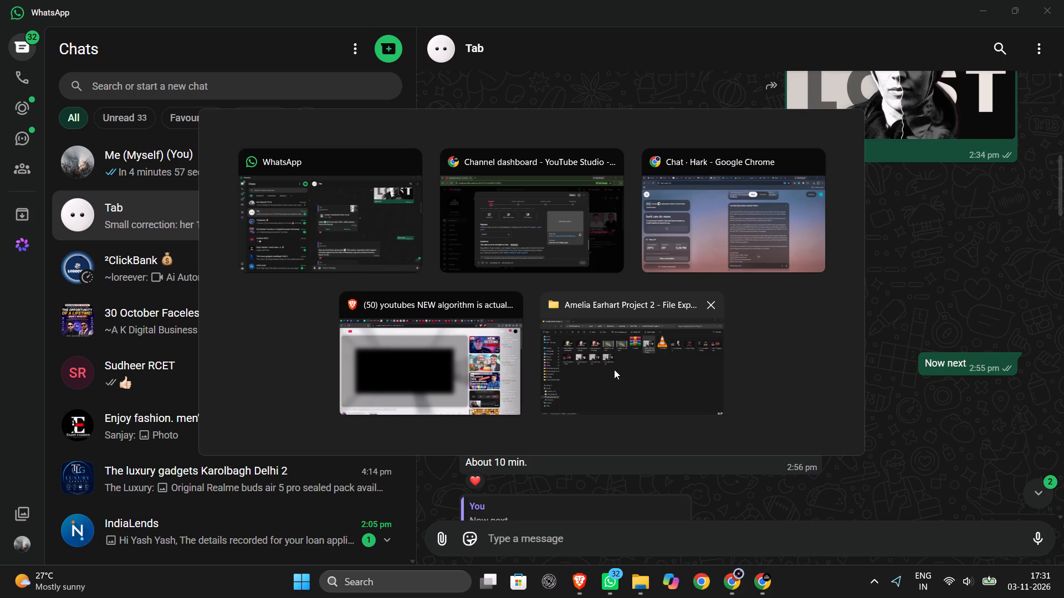
Switch to File Explorer and open the amelia-earhart project folder inside The Known Secrets' Projects folder.
{"action": "left_click", "coordinate": [620, 369], "text": "alt"}
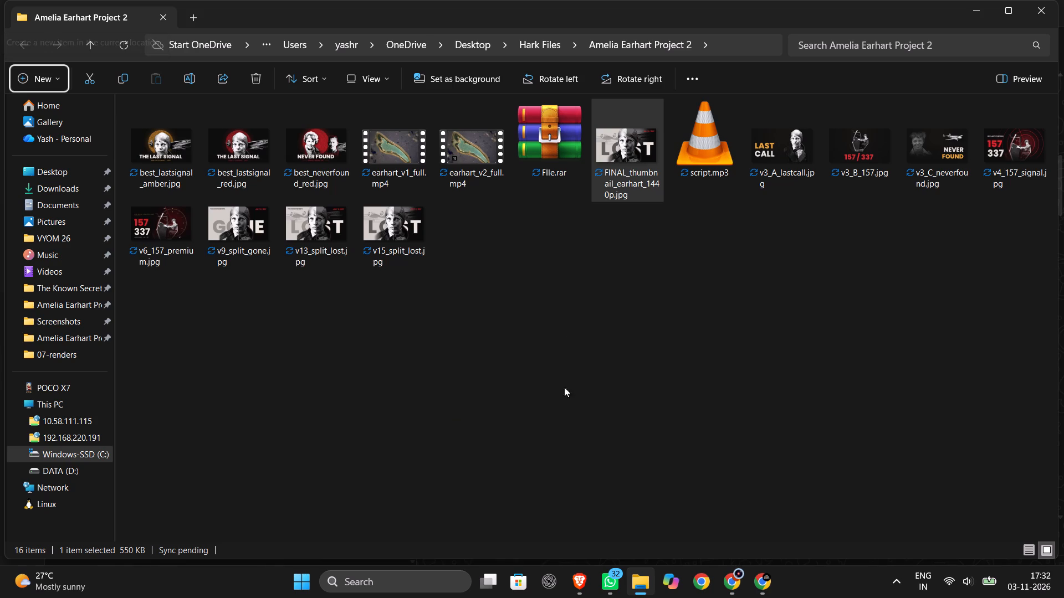
{"action": "left_click", "coordinate": [69, 294]}
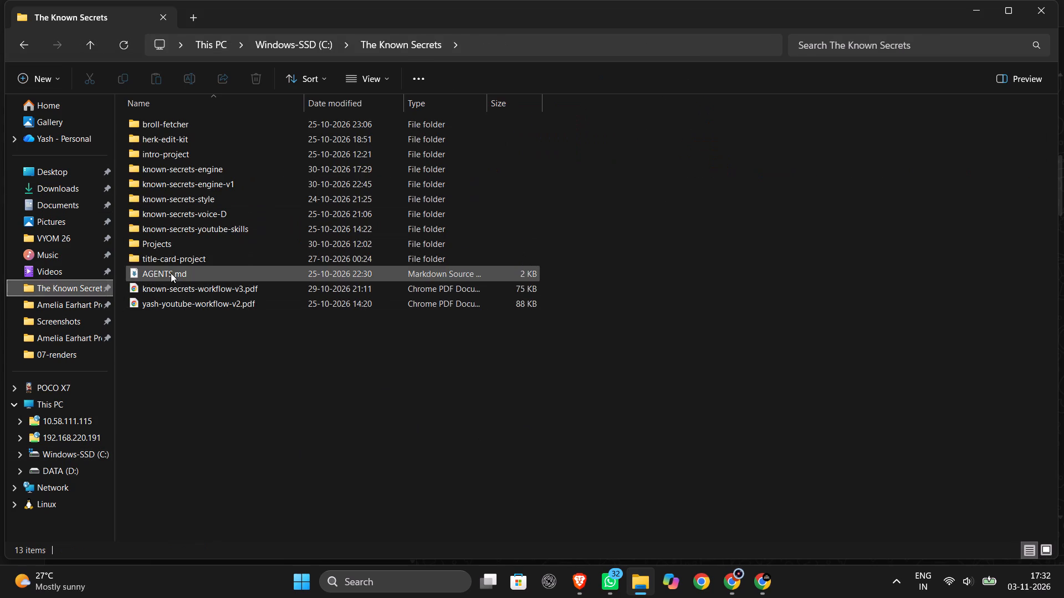
{"action": "double_click", "coordinate": [178, 248]}
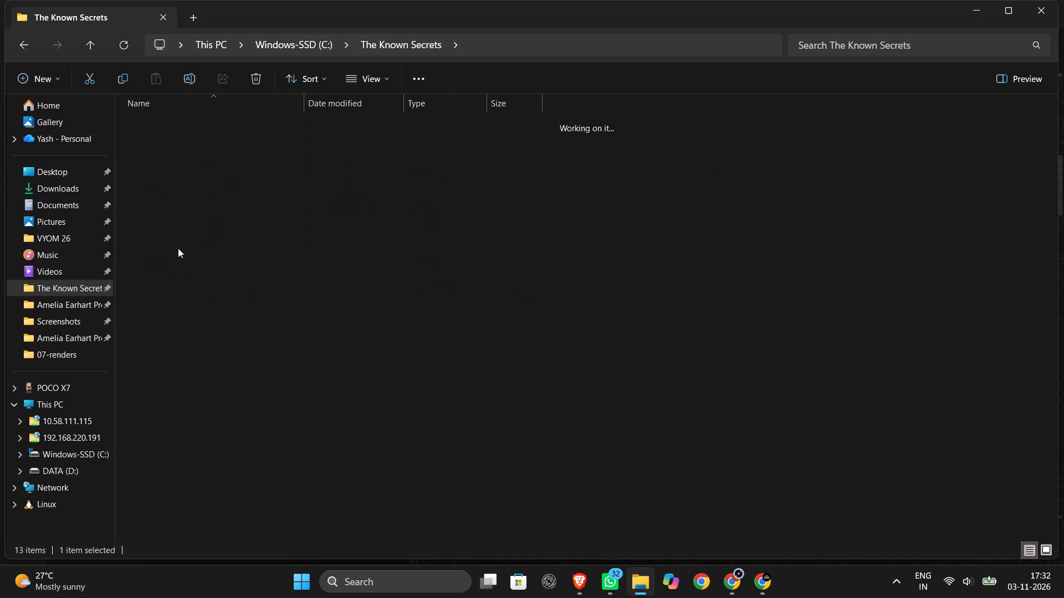
{"action": "double_click", "coordinate": [165, 141]}
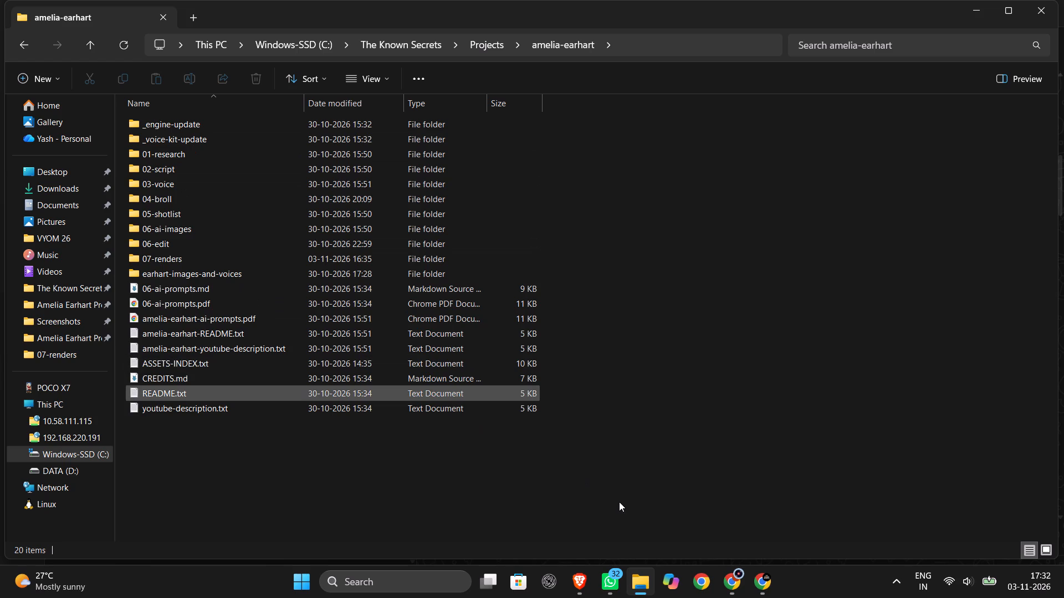
Create a new folder named Files in the amelia-earhart project folder.
{"action": "key", "text": "ctrl+shift+n"}
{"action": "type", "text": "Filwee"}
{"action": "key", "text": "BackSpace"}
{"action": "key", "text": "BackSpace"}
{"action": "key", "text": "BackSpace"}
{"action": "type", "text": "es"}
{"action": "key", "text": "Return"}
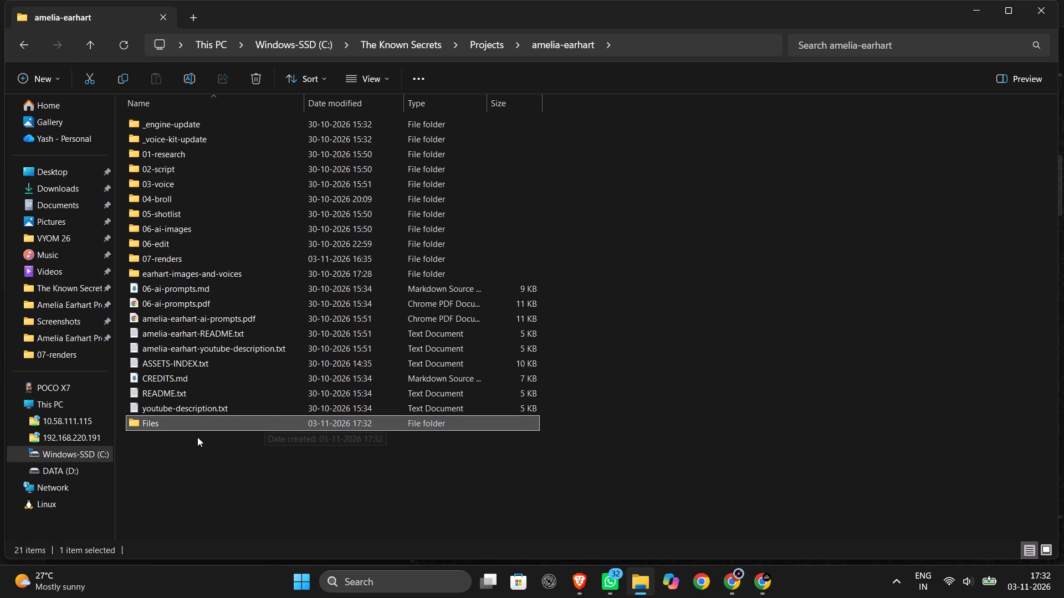
Open the Files folder and try to paste the copied thumbnails into it.
{"action": "double_click", "coordinate": [167, 428]}
{"action": "key", "text": "ctrl+v"}
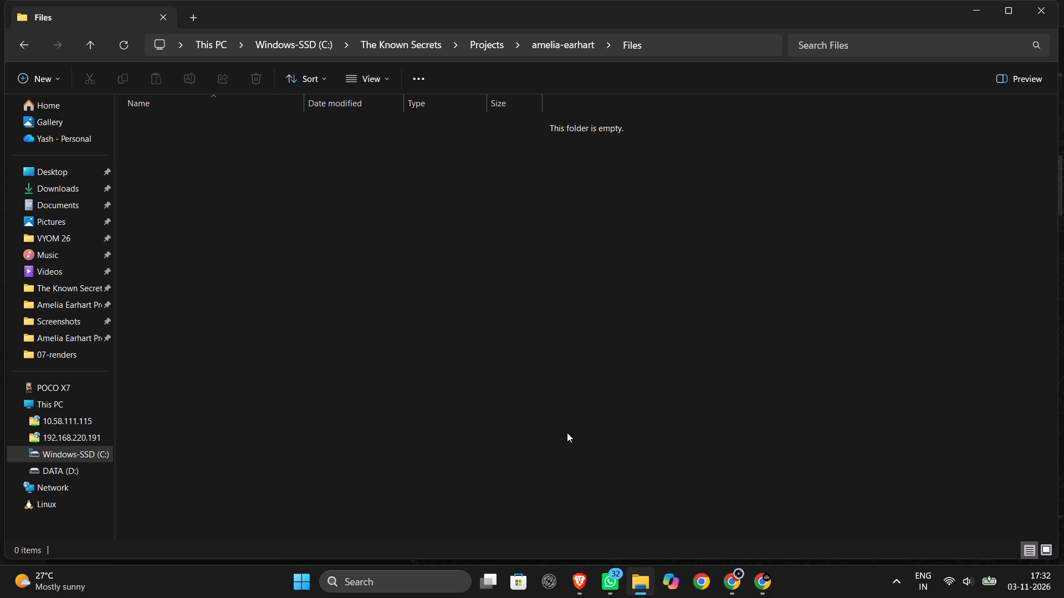
Bring up the overview of open windows to switch away from the Files folder.
{"action": "key", "text": "alt+Tab"}
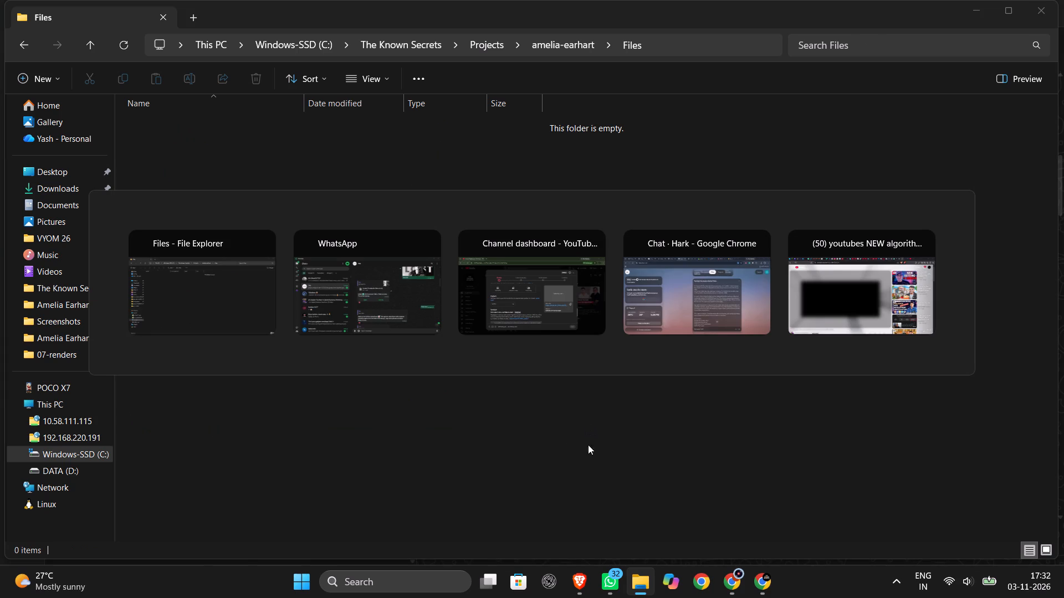
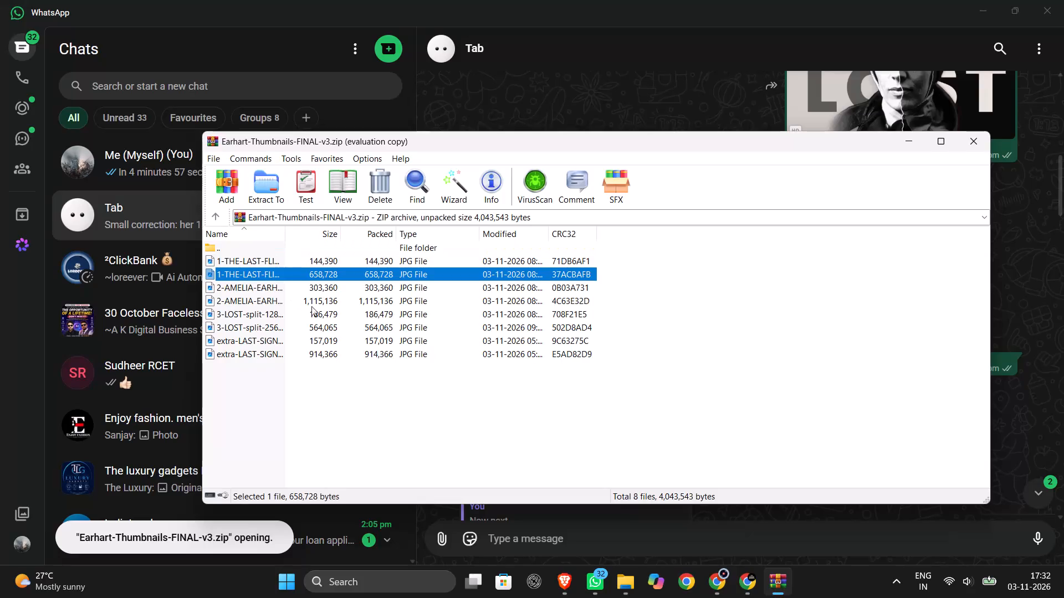
Copy the larger versions of the 1-THE-LAST-FLI…, 2-AMELIA-EARH… and 3-LOST-split thumbnails together from the Earhart-Thumbnails-FINAL-v3.zip archive.
{"action": "left_click", "coordinate": [239, 301], "text": "ctrl"}
{"action": "left_click", "coordinate": [243, 326], "text": "ctrl"}
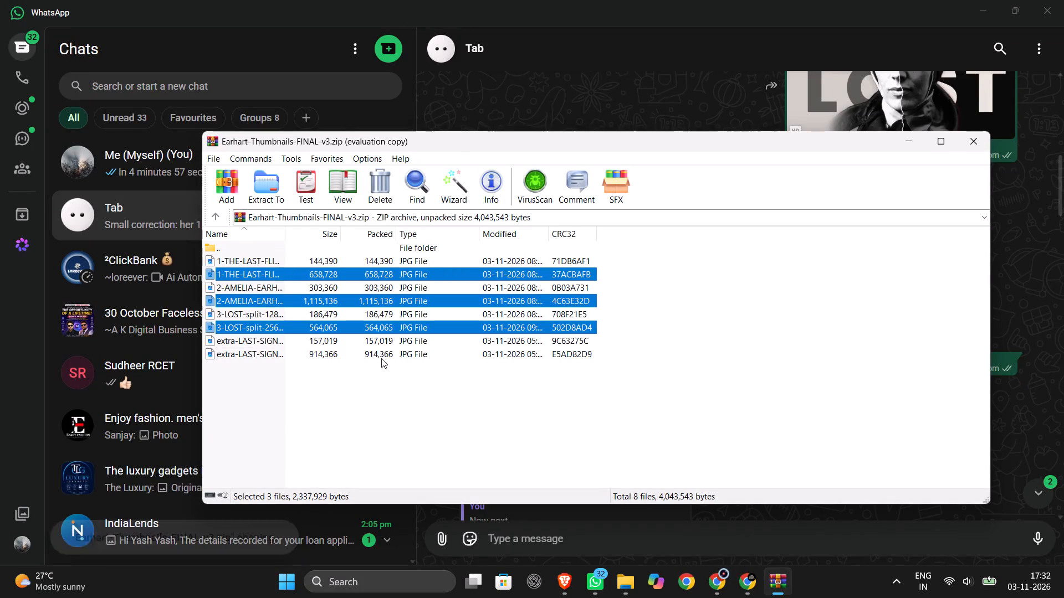
{"action": "key", "text": "ctrl+c"}
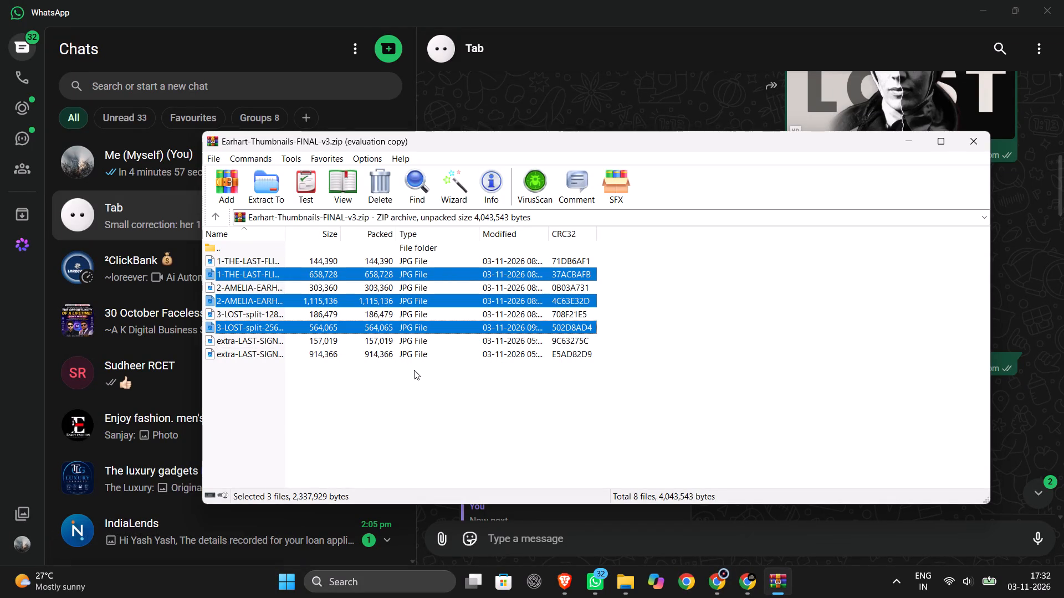
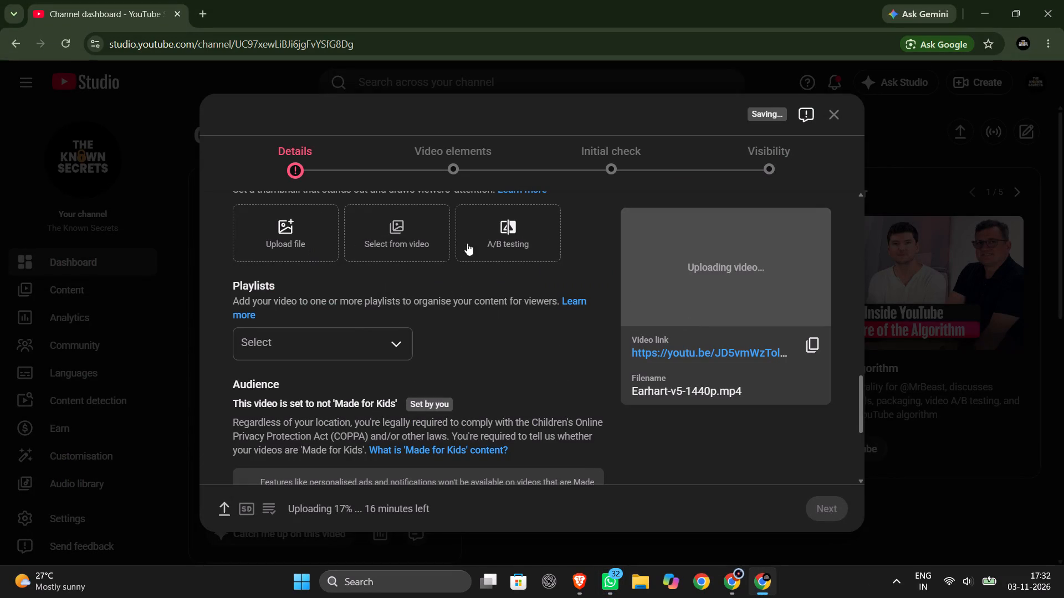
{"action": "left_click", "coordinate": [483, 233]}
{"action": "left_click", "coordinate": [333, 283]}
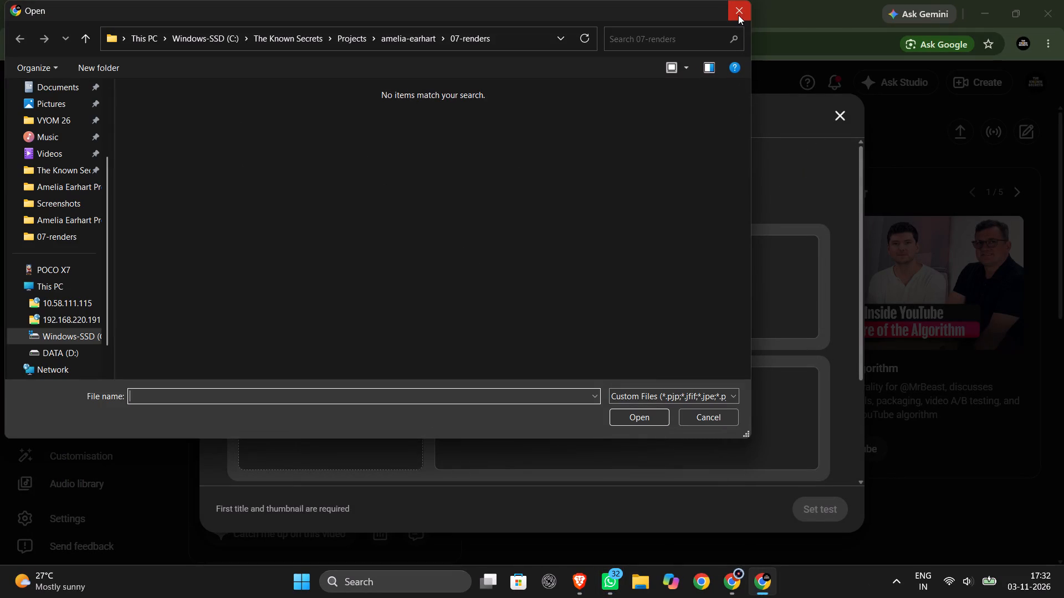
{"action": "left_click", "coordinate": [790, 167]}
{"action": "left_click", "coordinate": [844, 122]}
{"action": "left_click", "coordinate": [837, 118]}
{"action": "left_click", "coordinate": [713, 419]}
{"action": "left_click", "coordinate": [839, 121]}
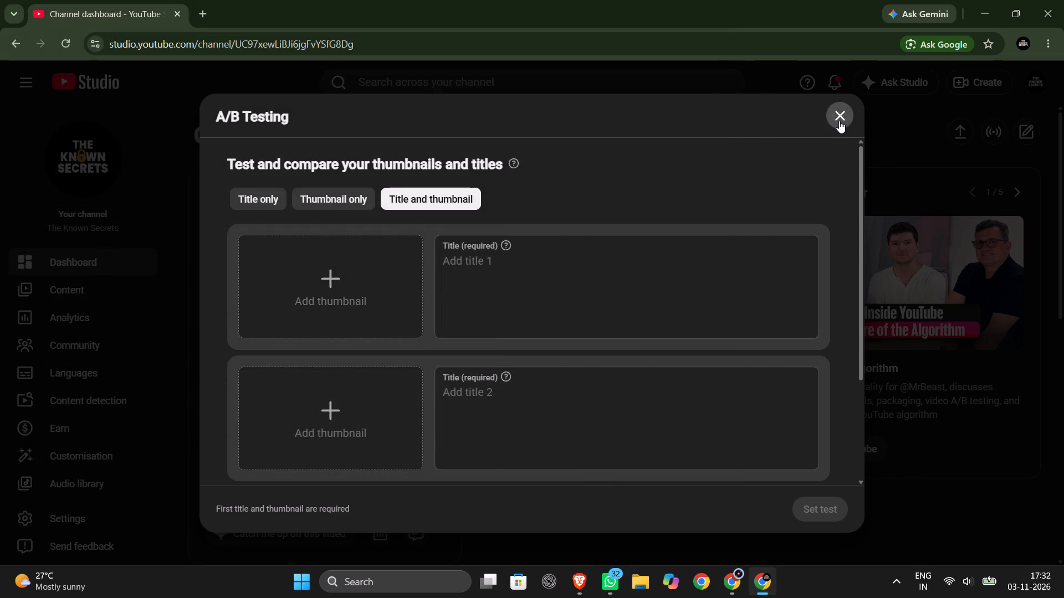
Start a thumbnail-only A/B test and add 1-THE-LAST-FLIGHT-2560x1440.jpg from the amelia-earhart project's Files folder as Thumbnail 1.
{"action": "left_click", "coordinate": [492, 241]}
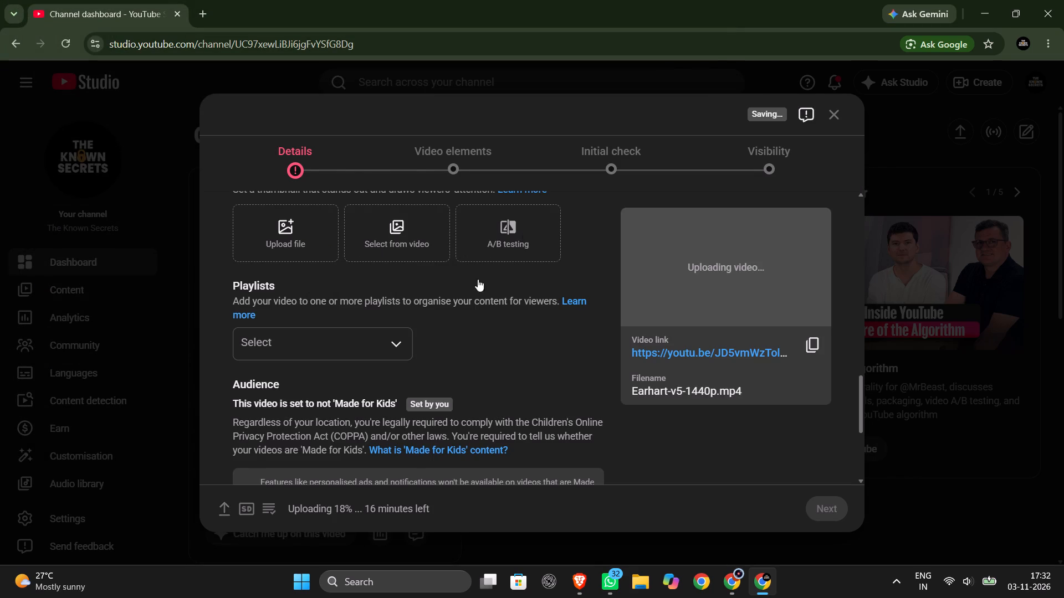
{"action": "left_click", "coordinate": [343, 200]}
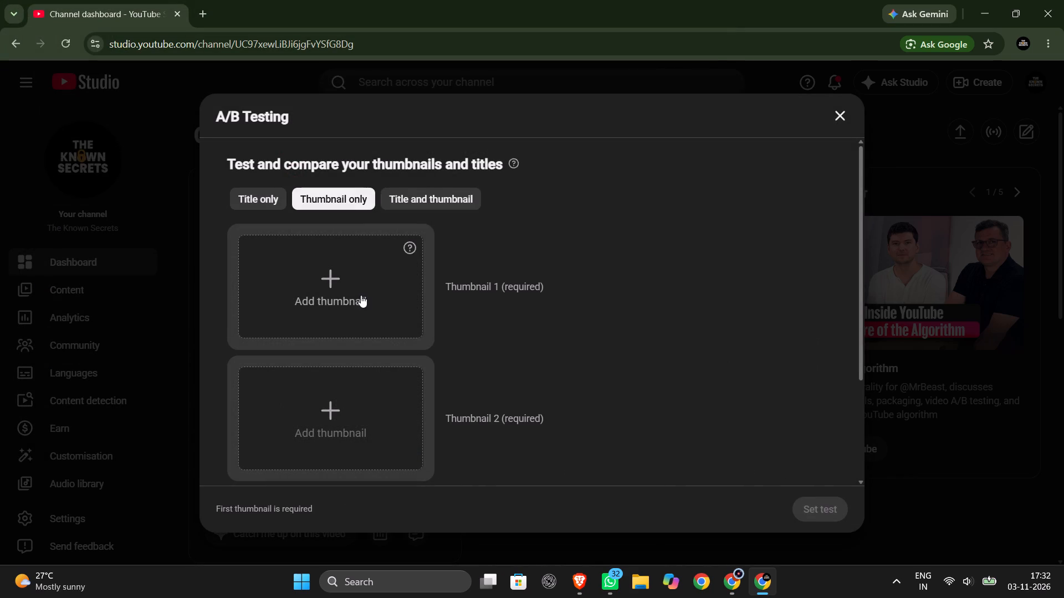
{"action": "left_click", "coordinate": [360, 295]}
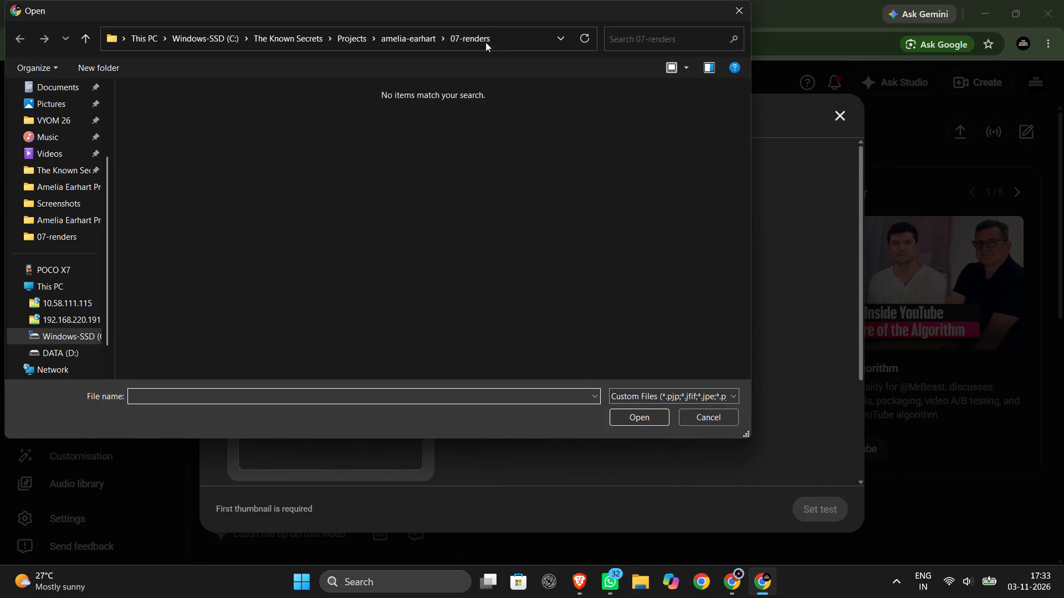
{"action": "left_click", "coordinate": [405, 38]}
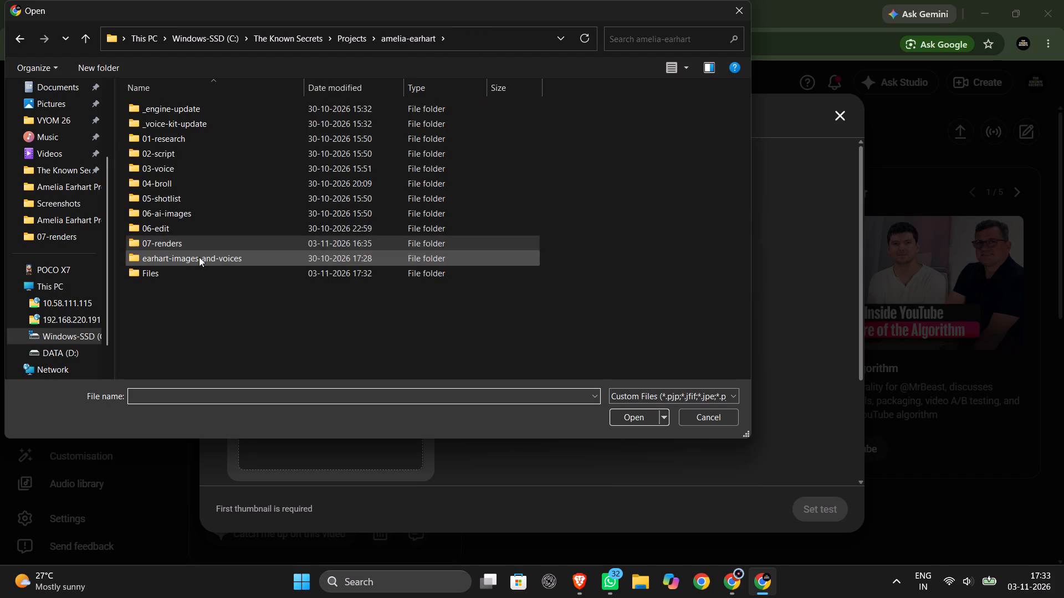
{"action": "double_click", "coordinate": [157, 279]}
{"action": "left_click", "coordinate": [161, 132]}
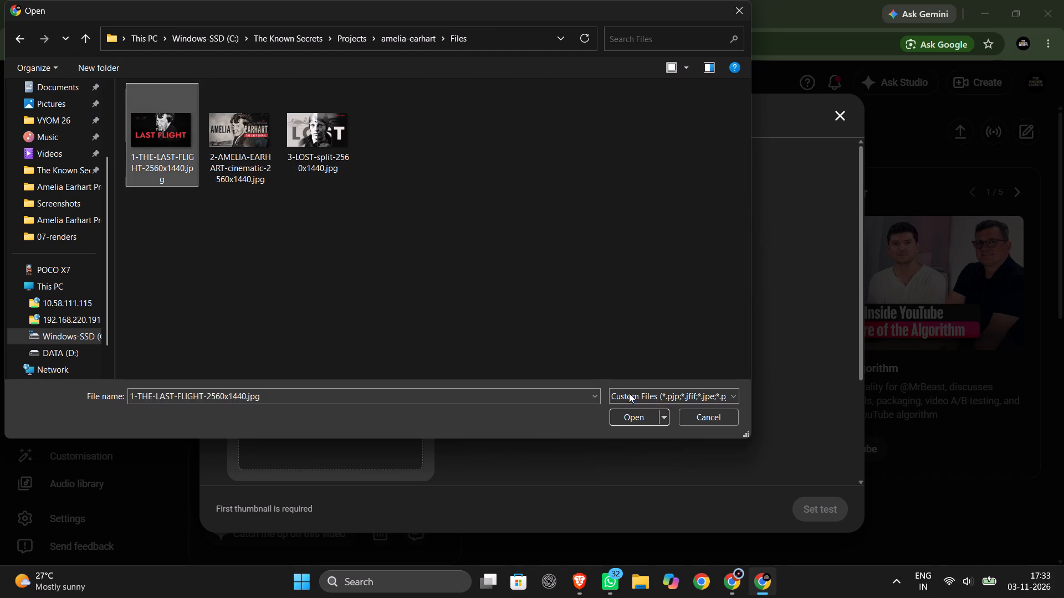
{"action": "left_click", "coordinate": [625, 415]}
Add 2-AMELIA-EARHART-cinematic-2560x1440.jpg as Thumbnail 2 of the A/B test.
{"action": "left_click", "coordinate": [343, 406]}
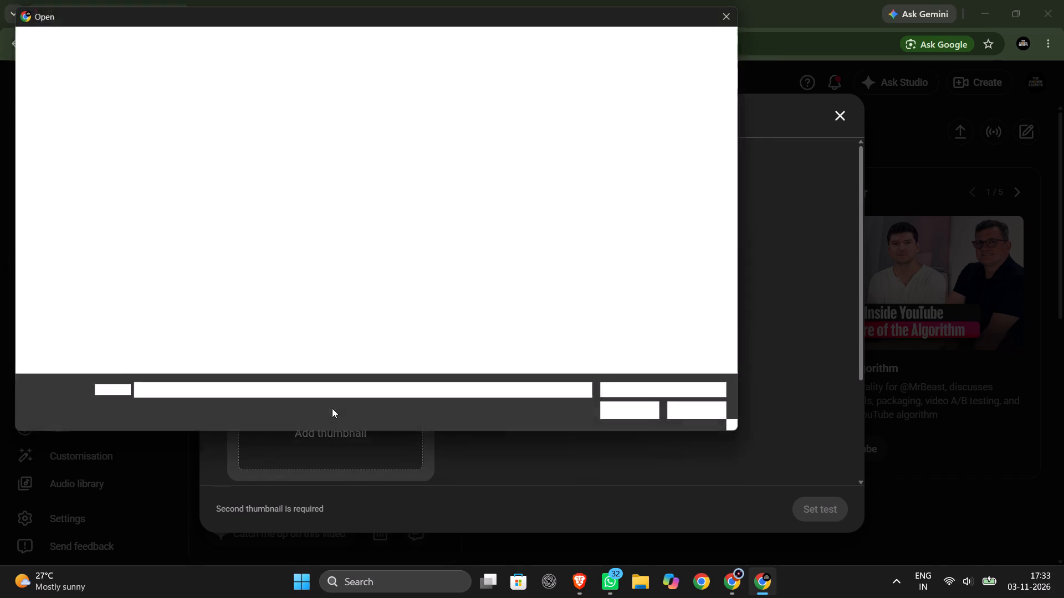
{"action": "left_click", "coordinate": [249, 137]}
{"action": "left_click", "coordinate": [625, 405]}
{"action": "left_click", "coordinate": [628, 416]}
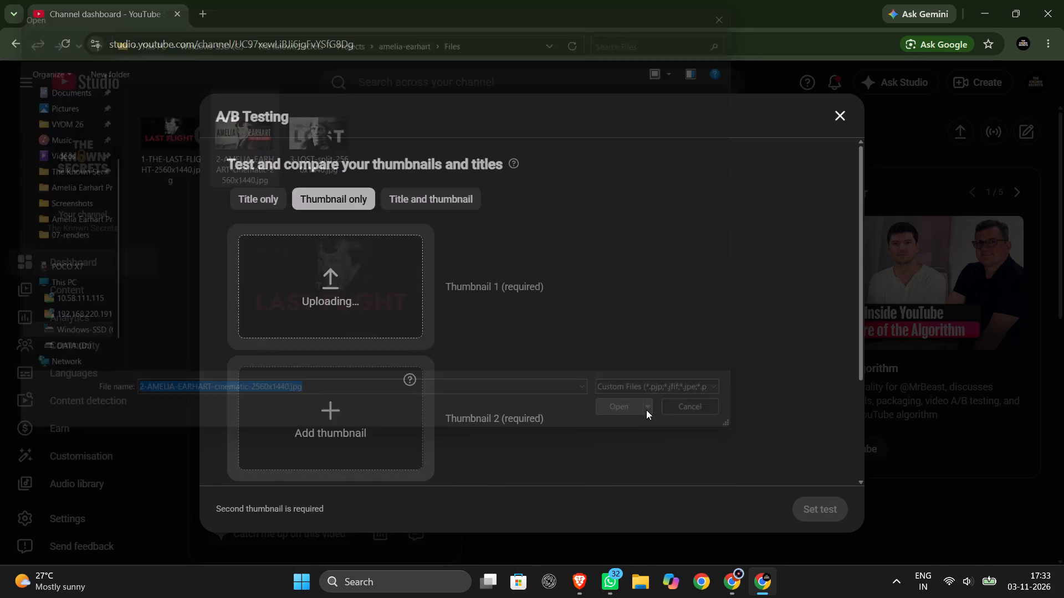
Add 3-LOST-split-2560x1440.jpg as Thumbnail 3 of the A/B test.
{"action": "scroll", "coordinate": [649, 406], "scroll_direction": "down", "scroll_amount": 4}
{"action": "left_click", "coordinate": [378, 386]}
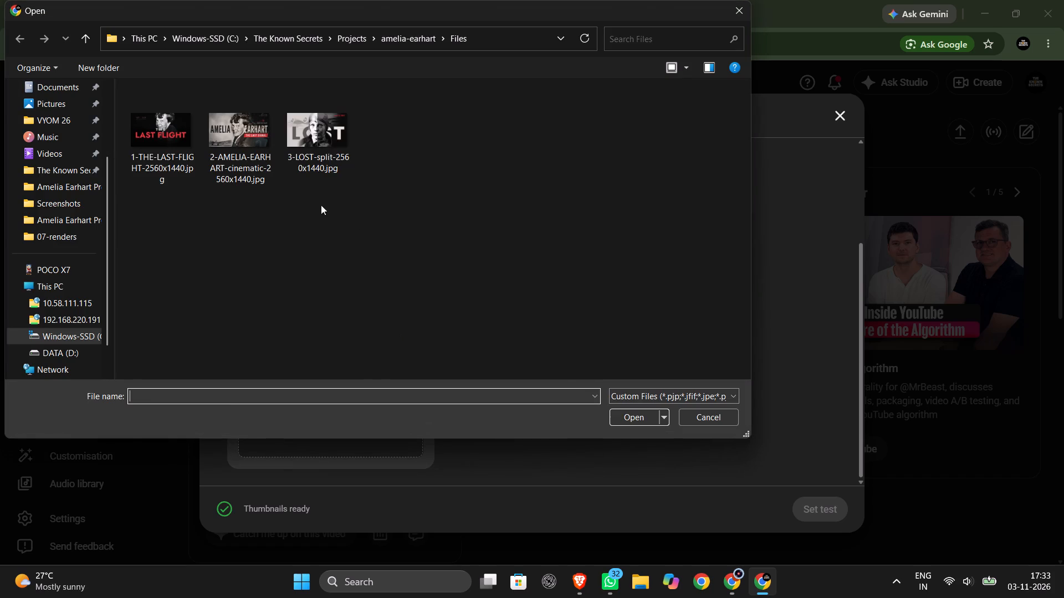
{"action": "left_click", "coordinate": [321, 140]}
{"action": "left_click", "coordinate": [633, 422]}
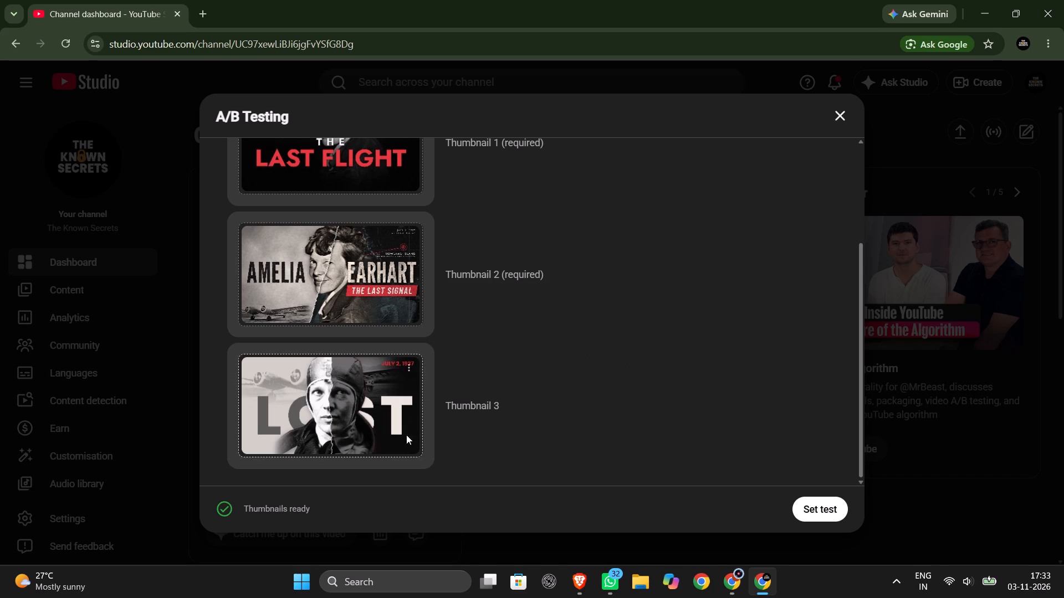
Review the three test thumbnails and place the LOST image from Thumbnail 3 onto Thumbnail 1, replacing its image.
{"action": "scroll", "coordinate": [500, 374], "scroll_direction": "up", "scroll_amount": 2}
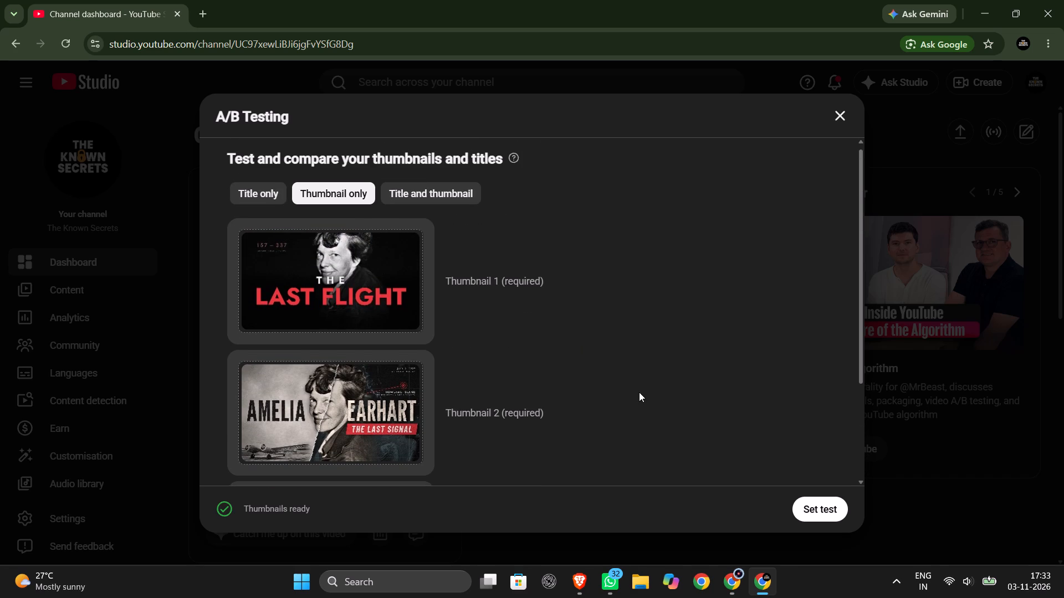
{"action": "scroll", "coordinate": [640, 394], "scroll_direction": "down", "scroll_amount": 4}
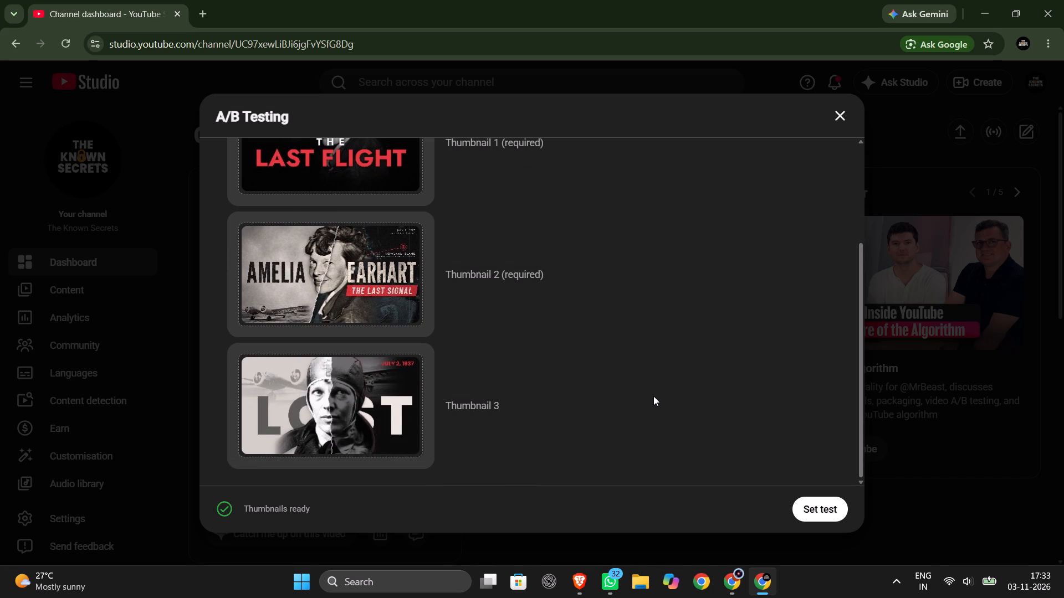
{"action": "scroll", "coordinate": [653, 396], "scroll_direction": "up", "scroll_amount": 3}
{"action": "scroll", "coordinate": [653, 396], "scroll_direction": "down", "scroll_amount": 4}
{"action": "left_click_drag", "start_coordinate": [325, 399], "coordinate": [329, 389]}
{"action": "left_click_drag", "start_coordinate": [329, 389], "coordinate": [329, 163]}
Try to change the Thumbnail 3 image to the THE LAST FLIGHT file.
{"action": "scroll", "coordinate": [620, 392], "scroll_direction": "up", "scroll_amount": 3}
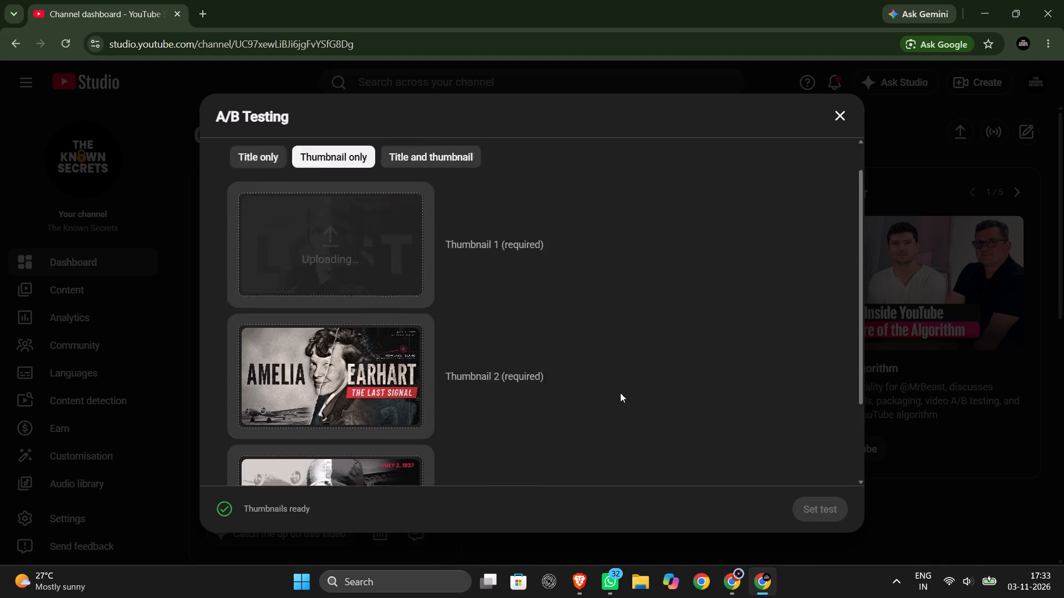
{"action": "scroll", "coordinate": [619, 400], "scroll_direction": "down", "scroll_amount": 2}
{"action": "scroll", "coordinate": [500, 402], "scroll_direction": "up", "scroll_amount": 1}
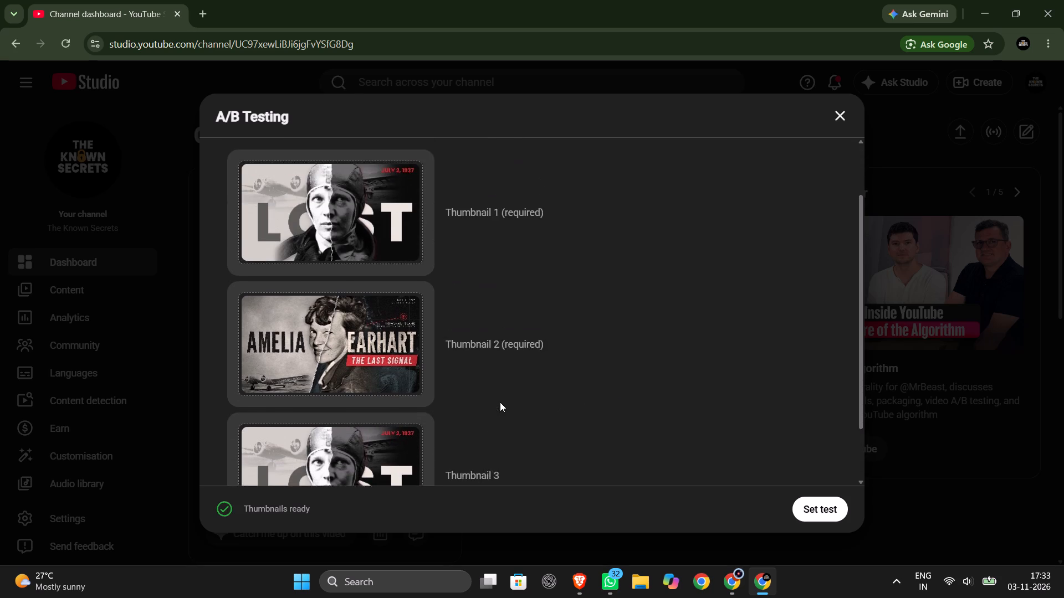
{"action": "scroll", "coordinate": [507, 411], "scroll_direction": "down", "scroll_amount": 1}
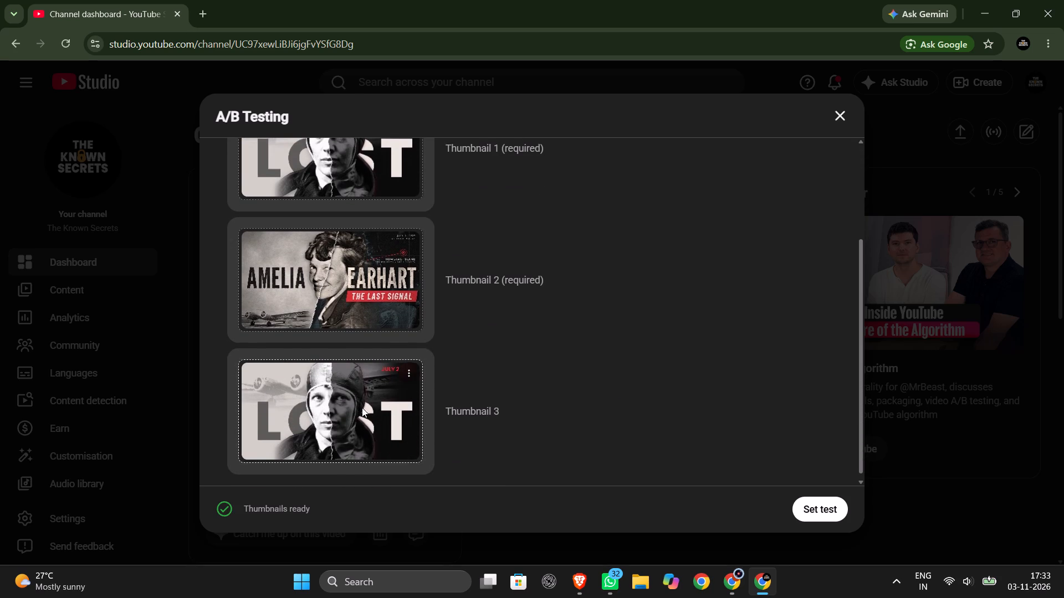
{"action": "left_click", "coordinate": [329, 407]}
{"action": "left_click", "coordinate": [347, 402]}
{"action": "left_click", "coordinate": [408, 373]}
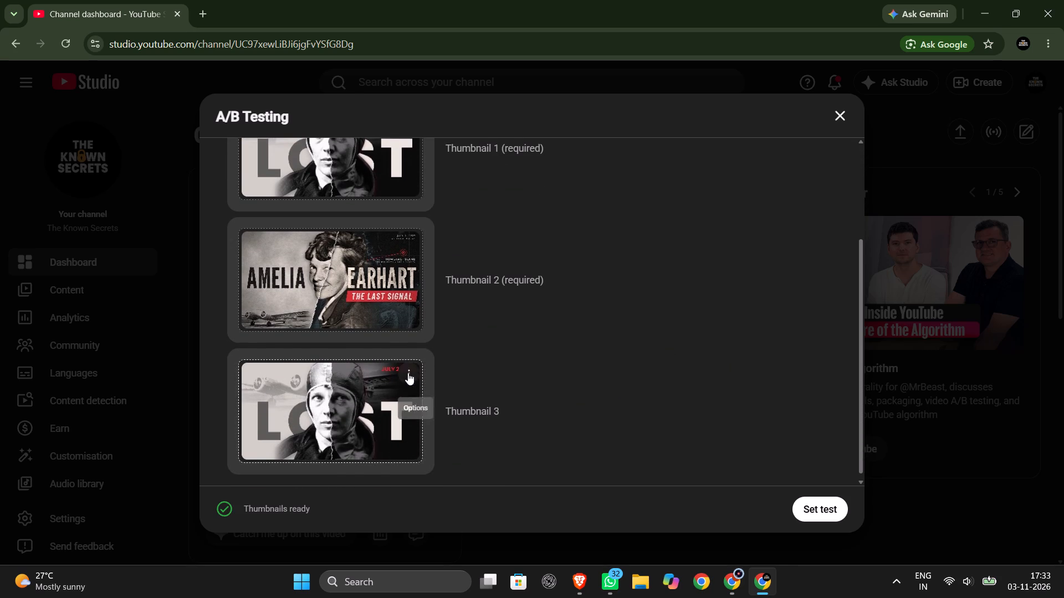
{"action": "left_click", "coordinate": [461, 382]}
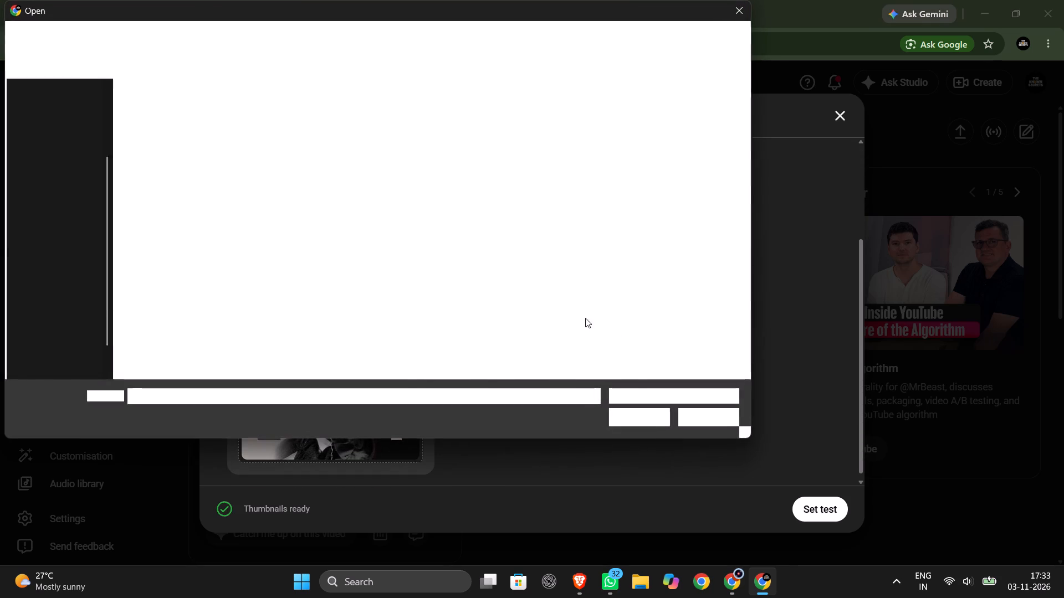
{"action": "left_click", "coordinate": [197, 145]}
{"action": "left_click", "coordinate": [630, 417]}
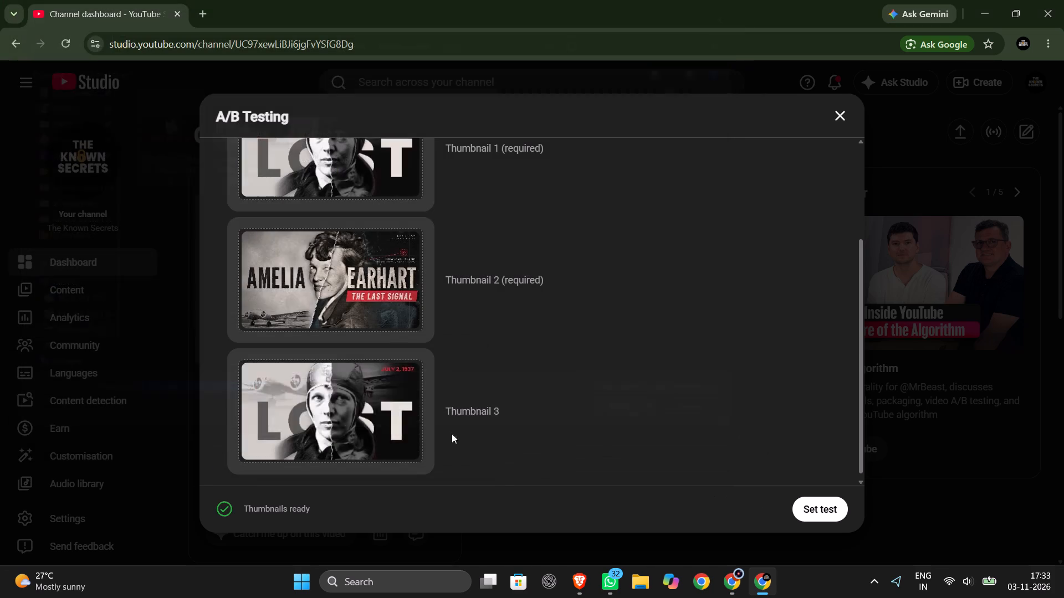
Place the AMELIA EARHART image from Thumbnail 2 onto Thumbnail 3, replacing the LOST image there.
{"action": "left_click_drag", "start_coordinate": [340, 264], "coordinate": [357, 416]}
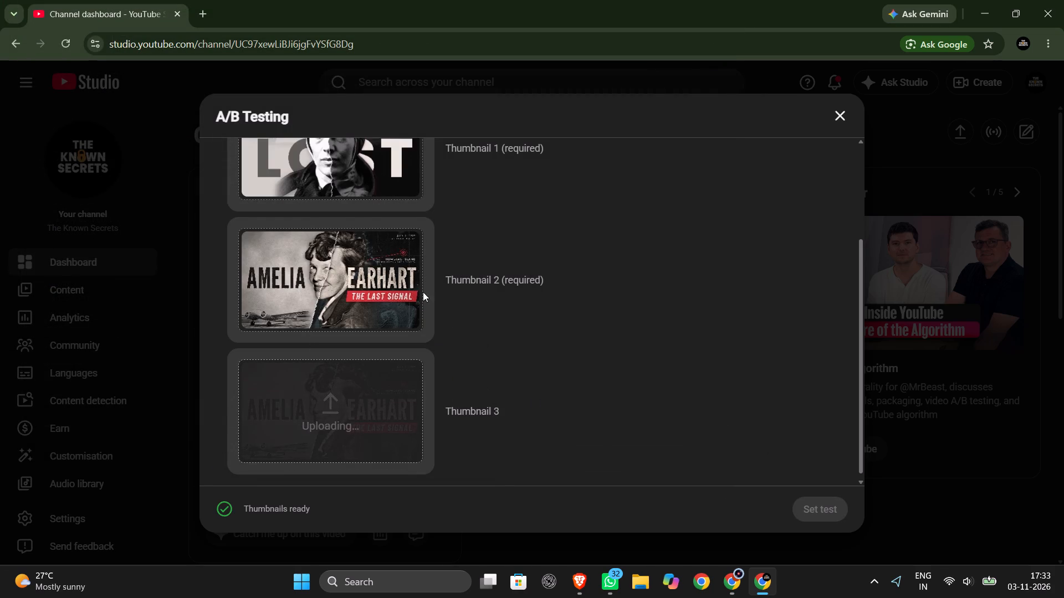
Change Thumbnail 2 to 1-THE-LAST-FLIGHT-2560x1440.jpg and set the thumbnail A/B test.
{"action": "left_click", "coordinate": [344, 259]}
{"action": "left_click", "coordinate": [407, 244]}
{"action": "left_click", "coordinate": [451, 241]}
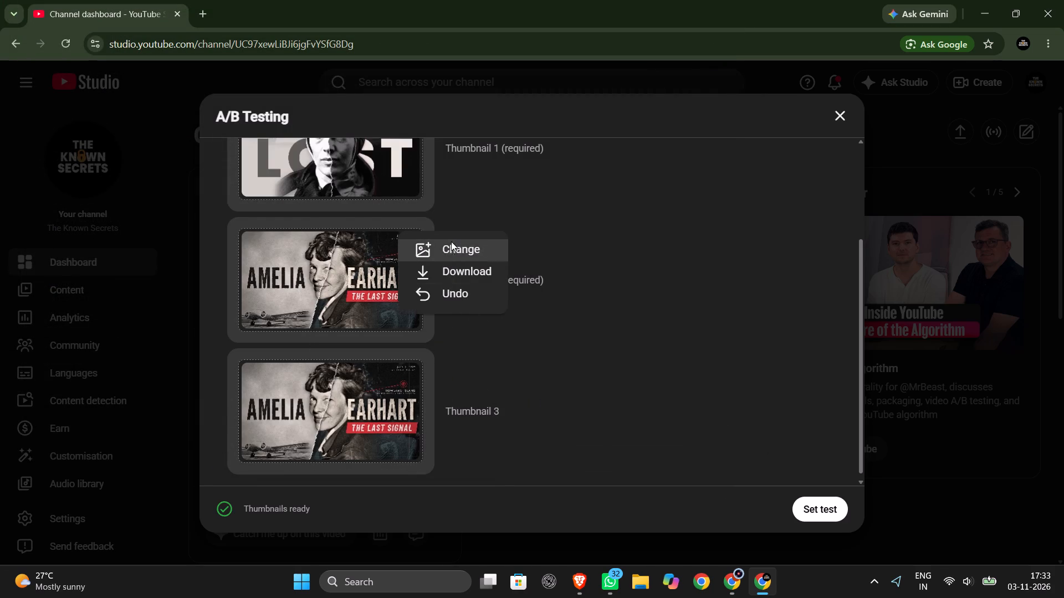
{"action": "left_click", "coordinate": [166, 137]}
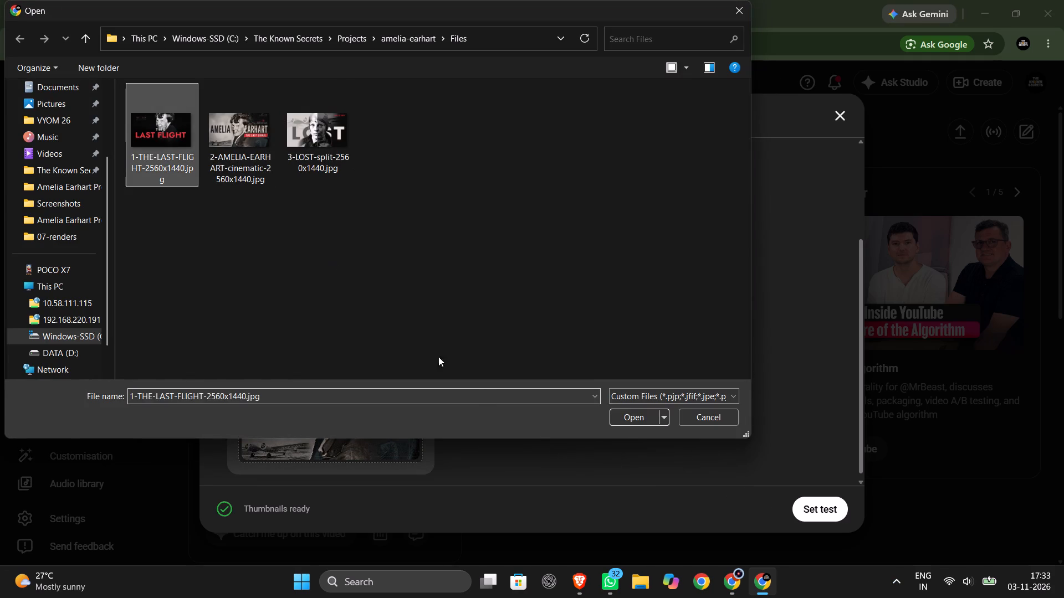
{"action": "left_click", "coordinate": [624, 410]}
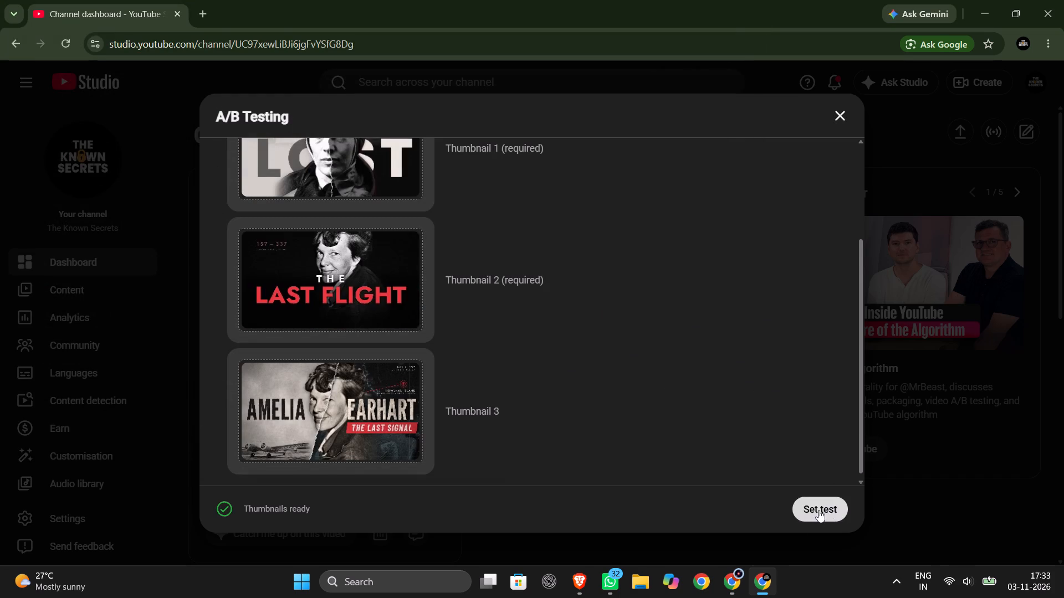
{"action": "left_click", "coordinate": [819, 510]}
Go back up through the upload details and bring up the overview of open windows to switch away.
{"action": "scroll", "coordinate": [418, 326], "scroll_direction": "up", "scroll_amount": 7}
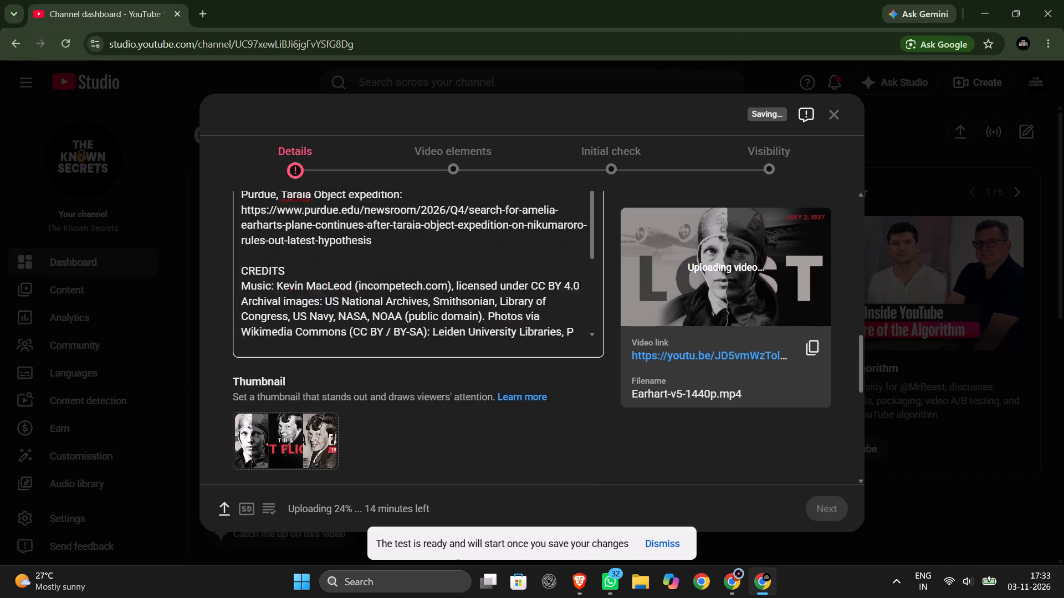
{"action": "scroll", "coordinate": [432, 330], "scroll_direction": "up", "scroll_amount": 5}
{"action": "scroll", "coordinate": [563, 405], "scroll_direction": "up", "scroll_amount": 18}
{"action": "key", "text": "alt+Tab"}
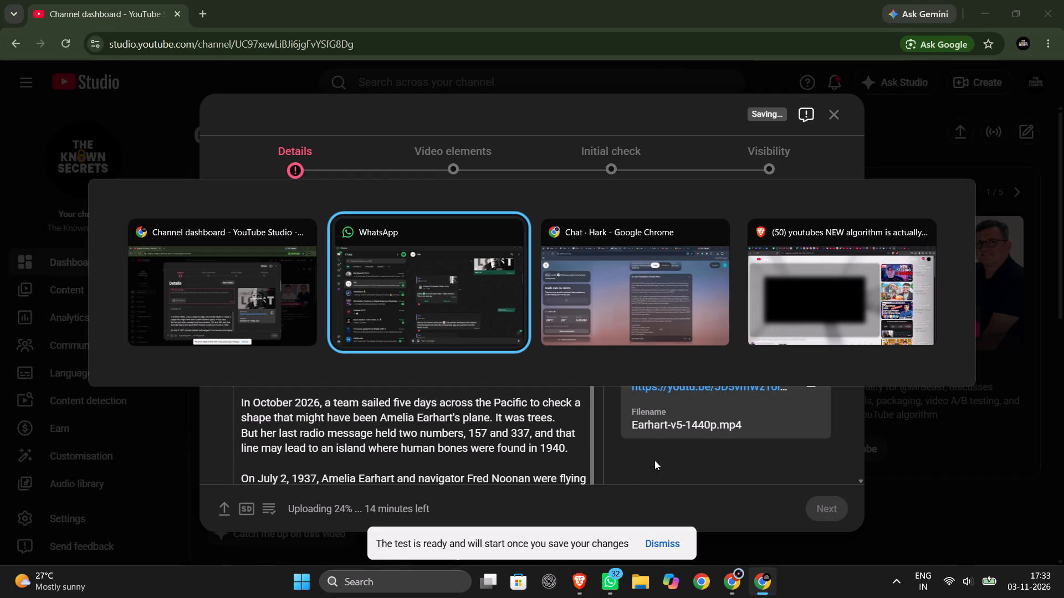
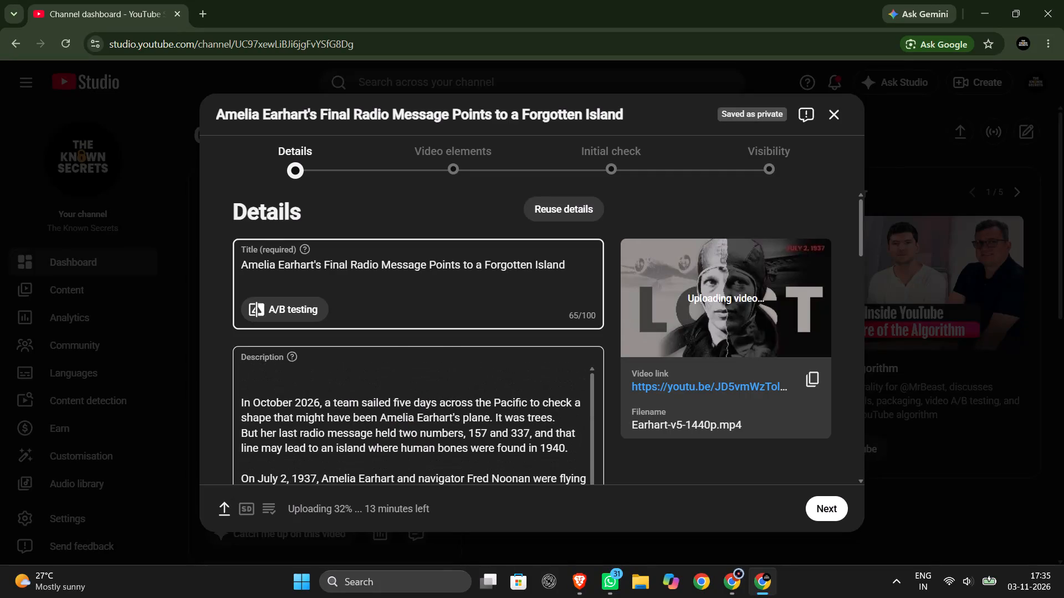
Copy the full video title, "Amelia Earhart's Final Radio Message Points to a Forgotten Island", onto the empty first line of the description.
{"action": "left_click", "coordinate": [303, 380]}
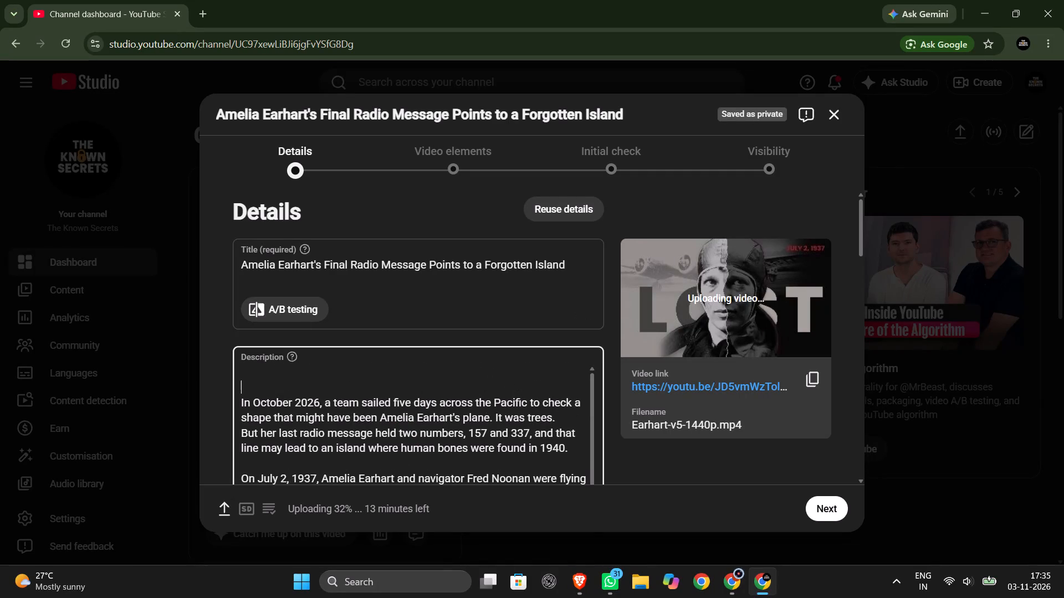
{"action": "left_click", "coordinate": [259, 373]}
{"action": "left_click_drag", "start_coordinate": [583, 272], "coordinate": [263, 265]}
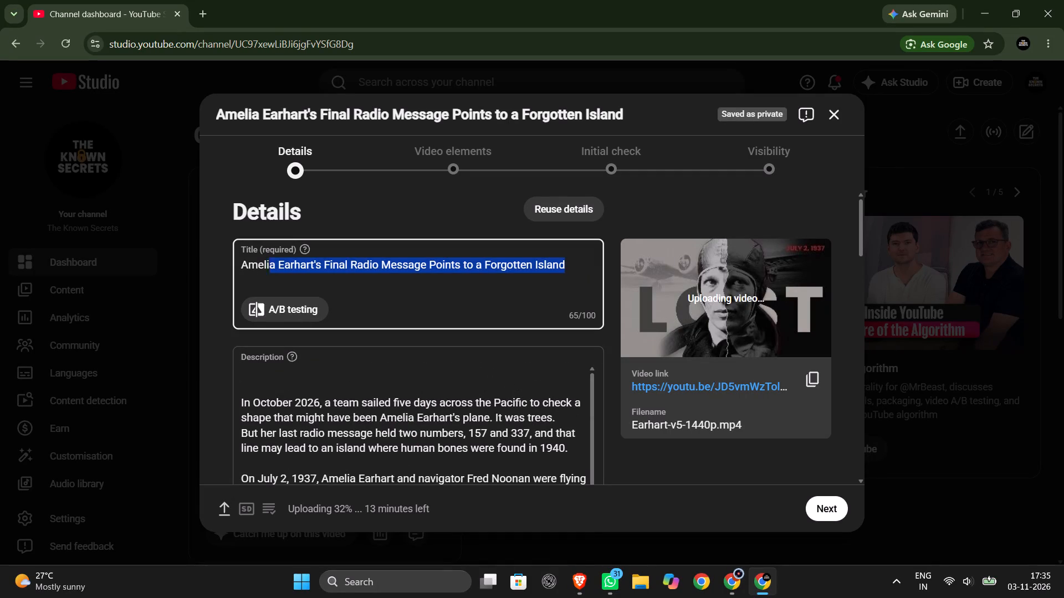
{"action": "left_click_drag", "start_coordinate": [263, 265], "coordinate": [214, 266]}
{"action": "key", "text": "ctrl+c"}
{"action": "left_click", "coordinate": [284, 364]}
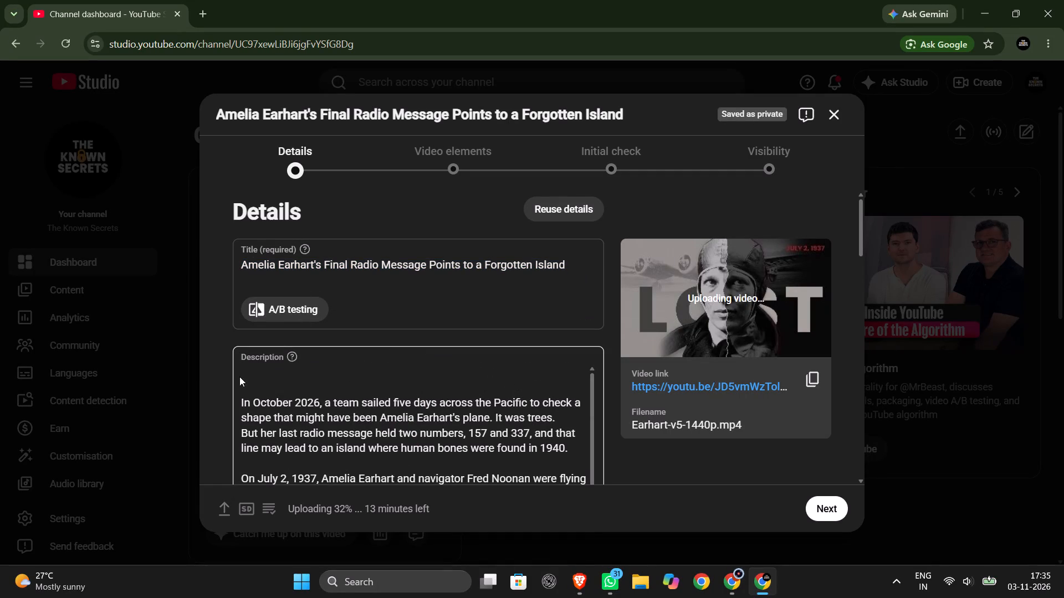
{"action": "left_click", "coordinate": [239, 377]}
{"action": "left_click", "coordinate": [258, 375]}
{"action": "key", "text": "ctrl+v"}
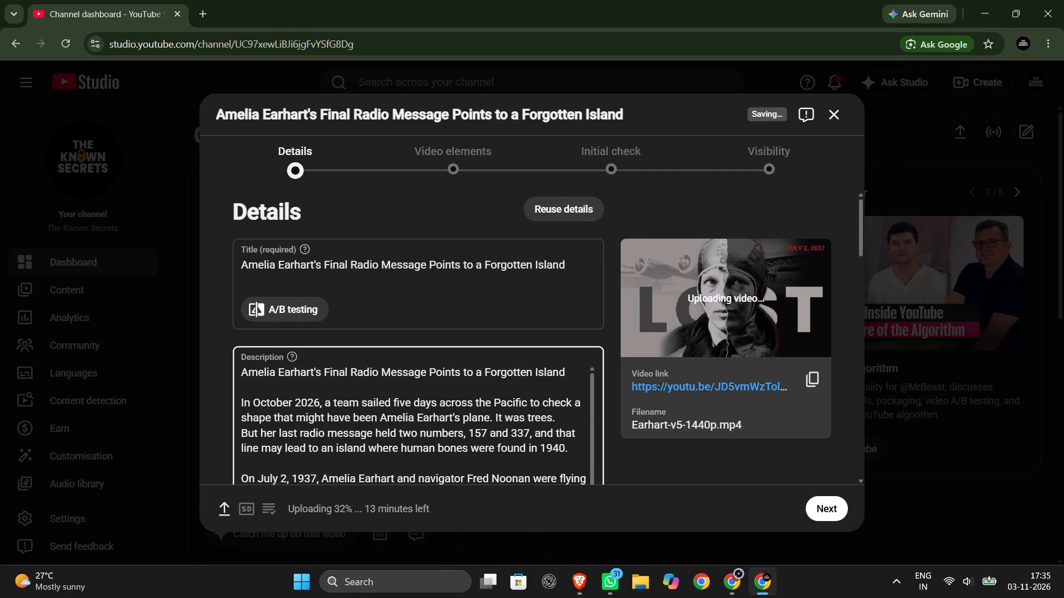
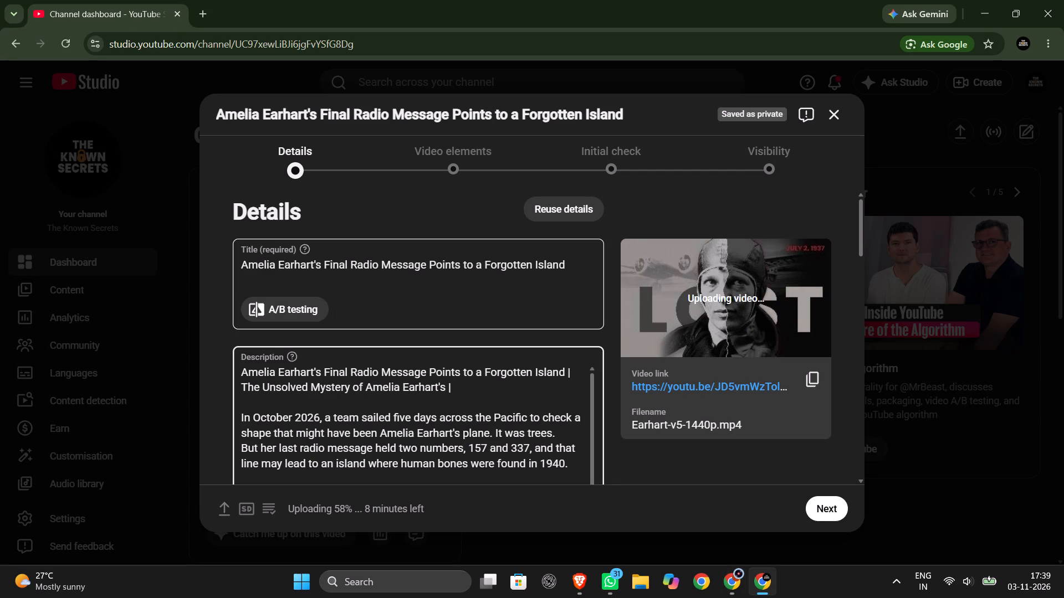
{"action": "scroll", "coordinate": [565, 266], "scroll_direction": "down", "scroll_amount": 4}
{"action": "scroll", "coordinate": [545, 371], "scroll_direction": "down", "scroll_amount": 3}
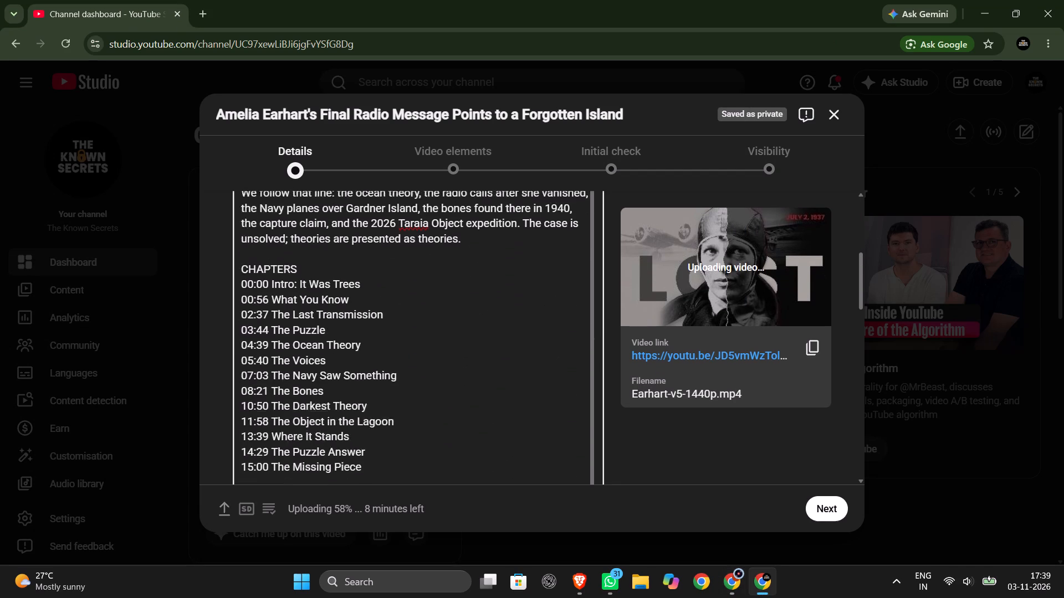
{"action": "scroll", "coordinate": [545, 371], "scroll_direction": "down", "scroll_amount": 3}
{"action": "scroll", "coordinate": [657, 397], "scroll_direction": "down", "scroll_amount": 3}
{"action": "scroll", "coordinate": [704, 417], "scroll_direction": "down", "scroll_amount": 7}
{"action": "scroll", "coordinate": [664, 413], "scroll_direction": "up", "scroll_amount": 2}
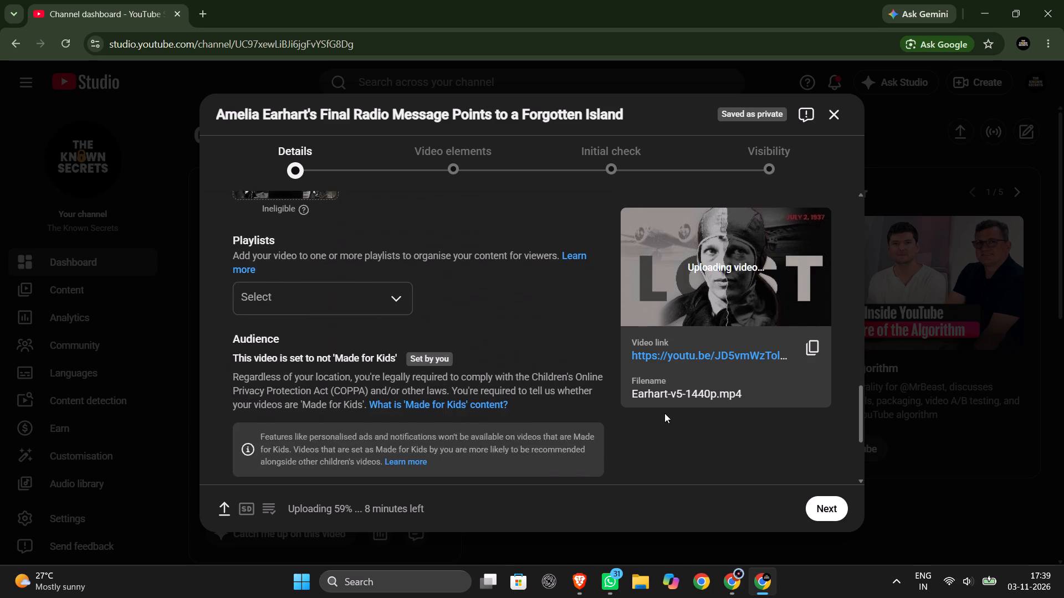
{"action": "scroll", "coordinate": [664, 413], "scroll_direction": "up", "scroll_amount": 2}
{"action": "scroll", "coordinate": [463, 413], "scroll_direction": "down", "scroll_amount": 1}
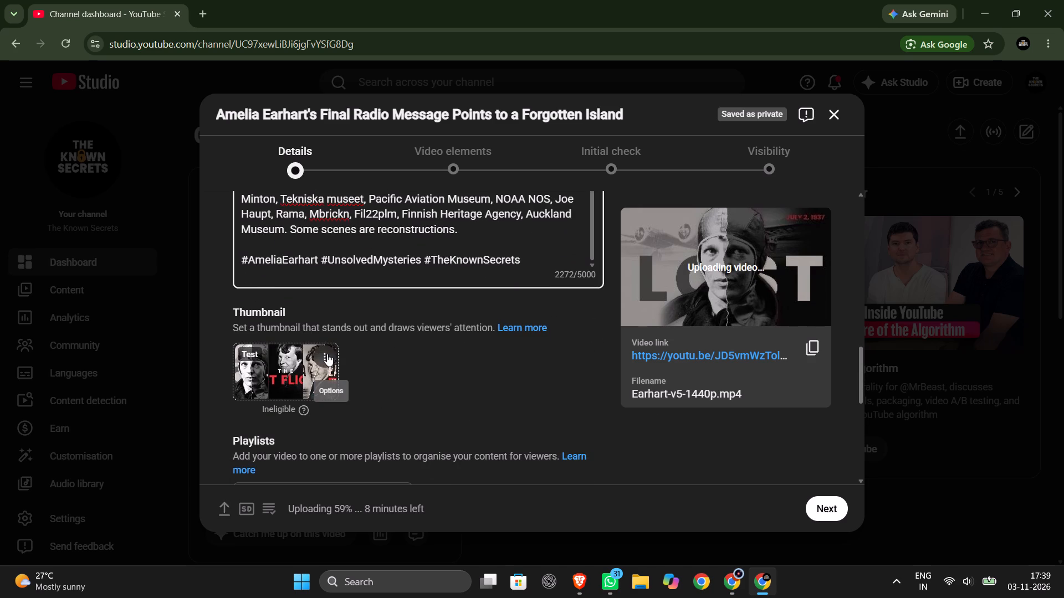
{"action": "left_click", "coordinate": [325, 354]}
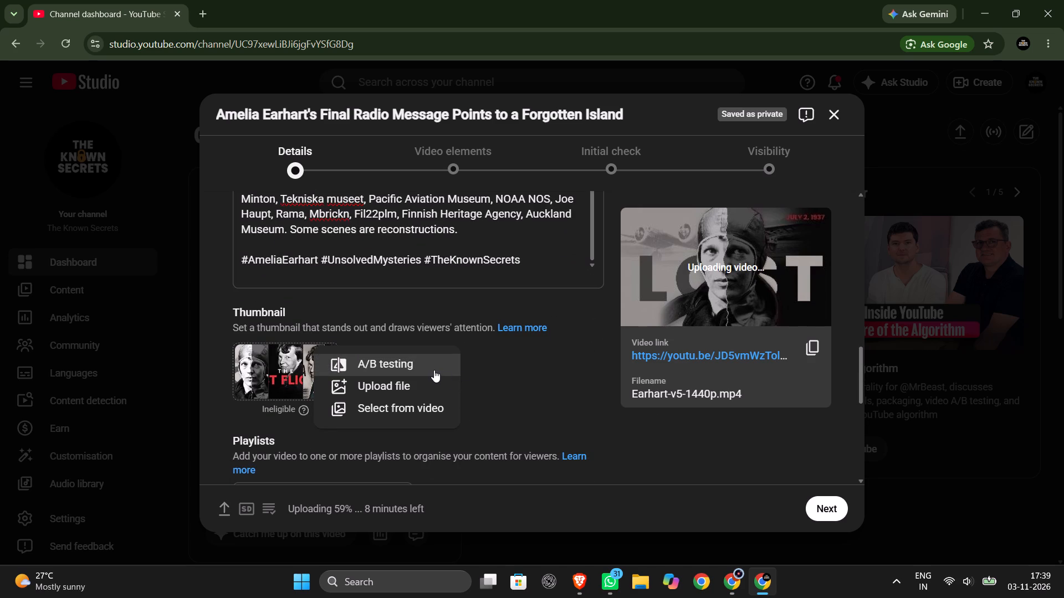
{"action": "left_click", "coordinate": [434, 370]}
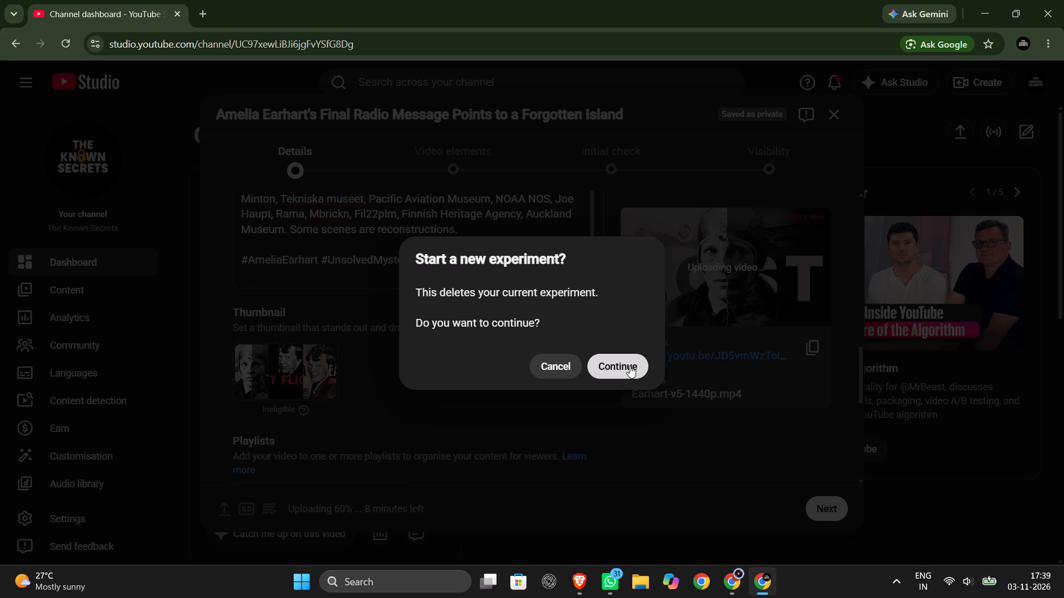
{"action": "left_click", "coordinate": [630, 365]}
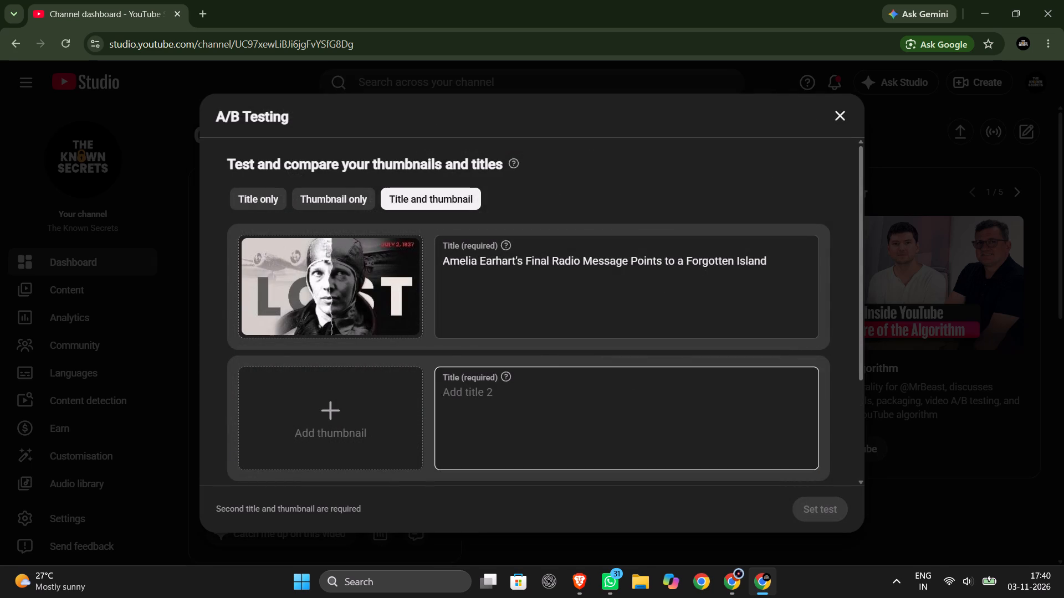
Add 1-THE-LAST-FLIGHT-2560x1440.jpg as the second thumbnail of the A/B test.
{"action": "left_click", "coordinate": [362, 417]}
{"action": "scroll", "coordinate": [647, 421], "scroll_direction": "down", "scroll_amount": 3}
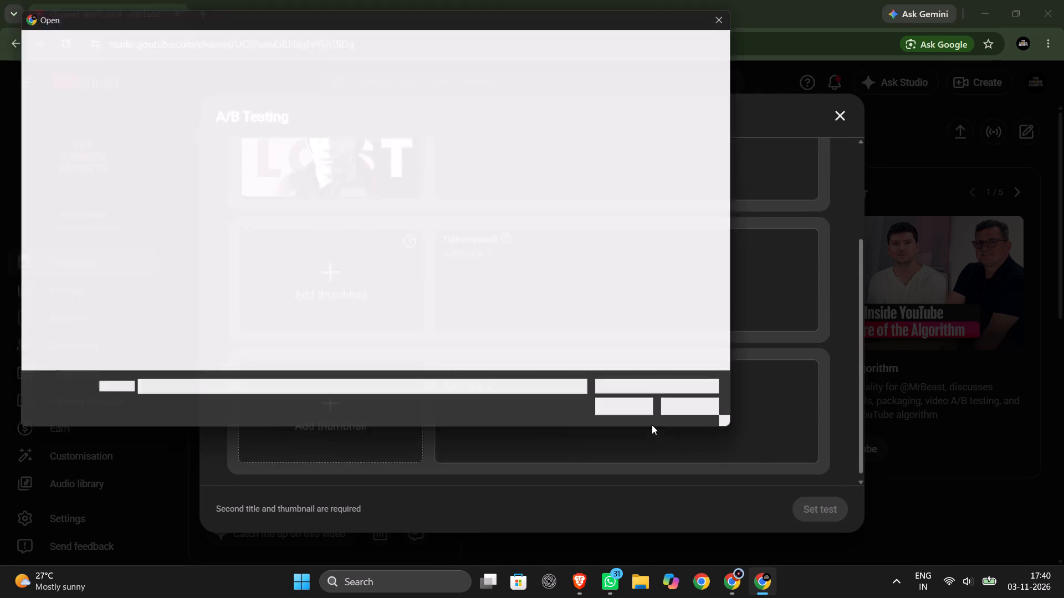
{"action": "left_click", "coordinate": [162, 133]}
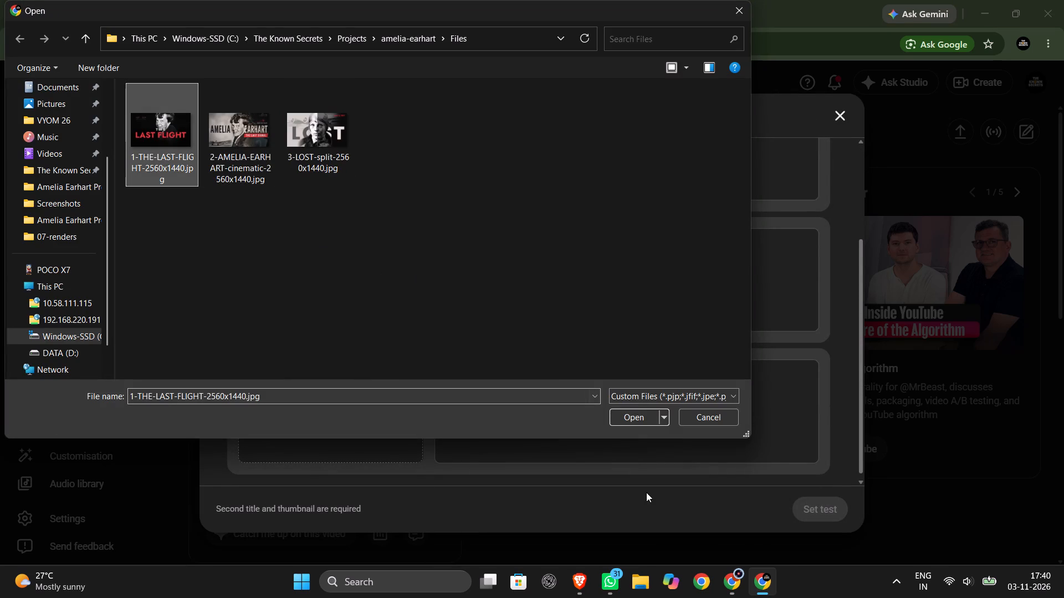
{"action": "left_click", "coordinate": [635, 414]}
Add 2-AMELIA-EARHART-cinematic-2560x1440.jpg as the third thumbnail of the A/B test.
{"action": "left_click", "coordinate": [316, 397]}
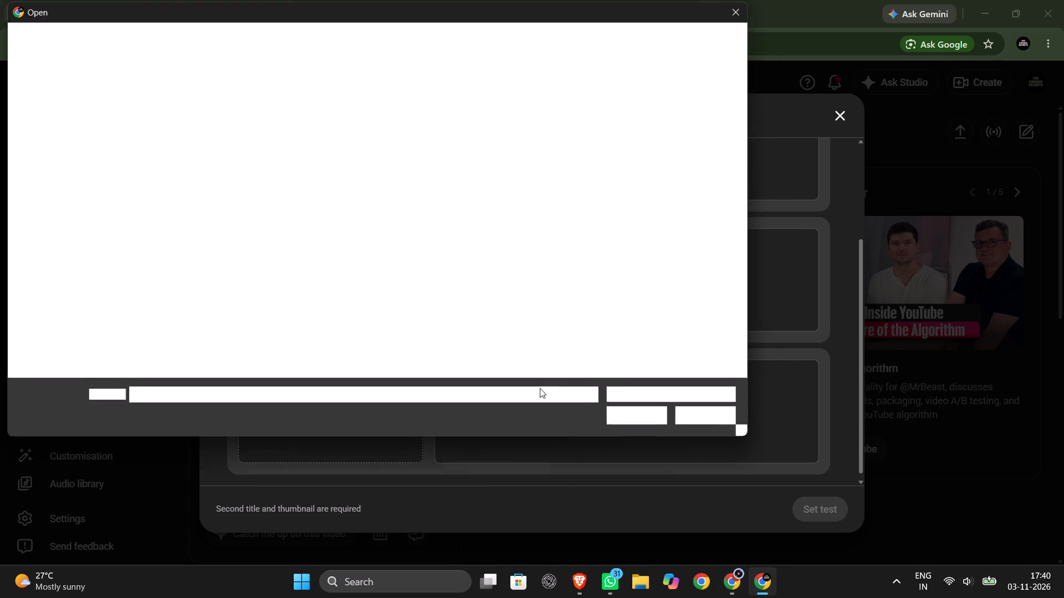
{"action": "left_click", "coordinate": [301, 152]}
{"action": "left_click", "coordinate": [234, 141]}
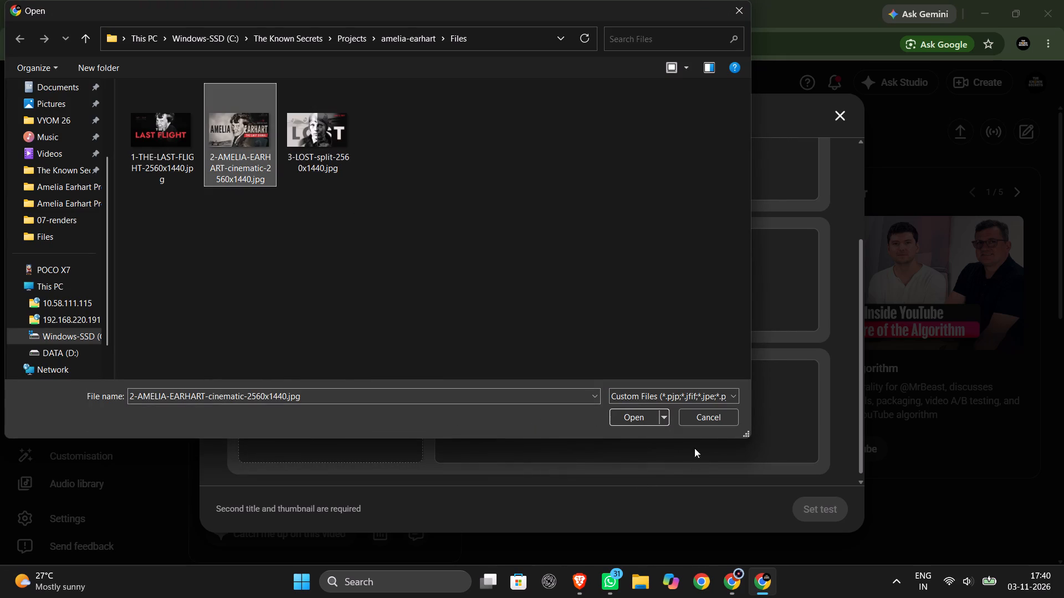
{"action": "left_click", "coordinate": [632, 412]}
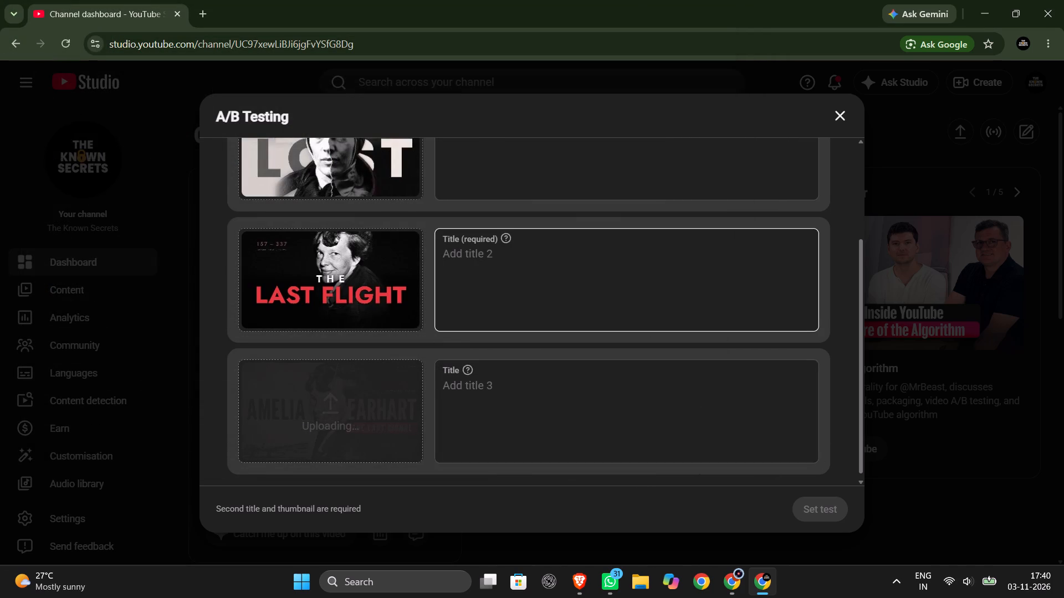
Paste "Amelia Earhart Vanished in 1937. Then People Heard Her Voice." as the second test title.
{"action": "scroll", "coordinate": [538, 255], "scroll_direction": "up", "scroll_amount": 2}
{"action": "left_click", "coordinate": [509, 404]}
{"action": "key", "text": "ctrl+v"}
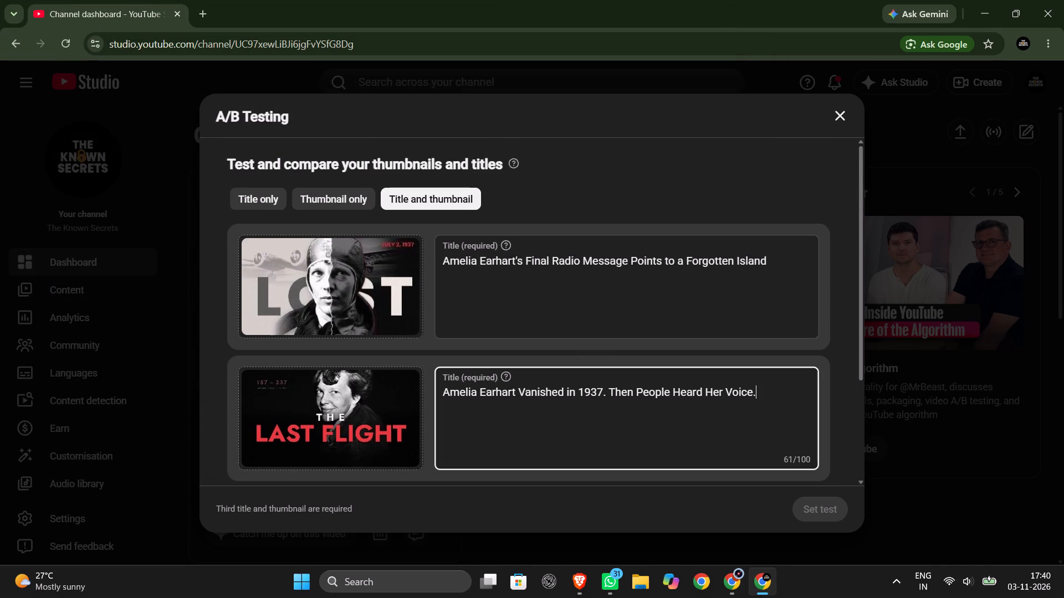
Remove the second title's closing period and replace the period after 1937 with a vertical bar spaced on both sides.
{"action": "key", "text": "BackSpace"}
{"action": "left_click", "coordinate": [605, 394]}
{"action": "key", "text": "BackSpace"}
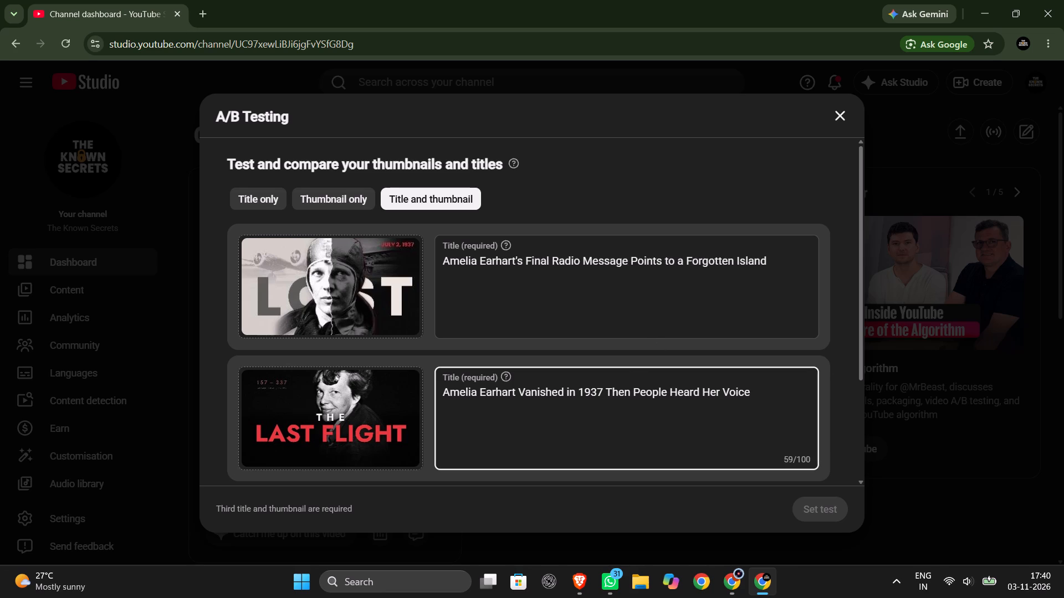
{"action": "key", "text": "BackSpace"}
{"action": "key", "text": "shift+bar"}
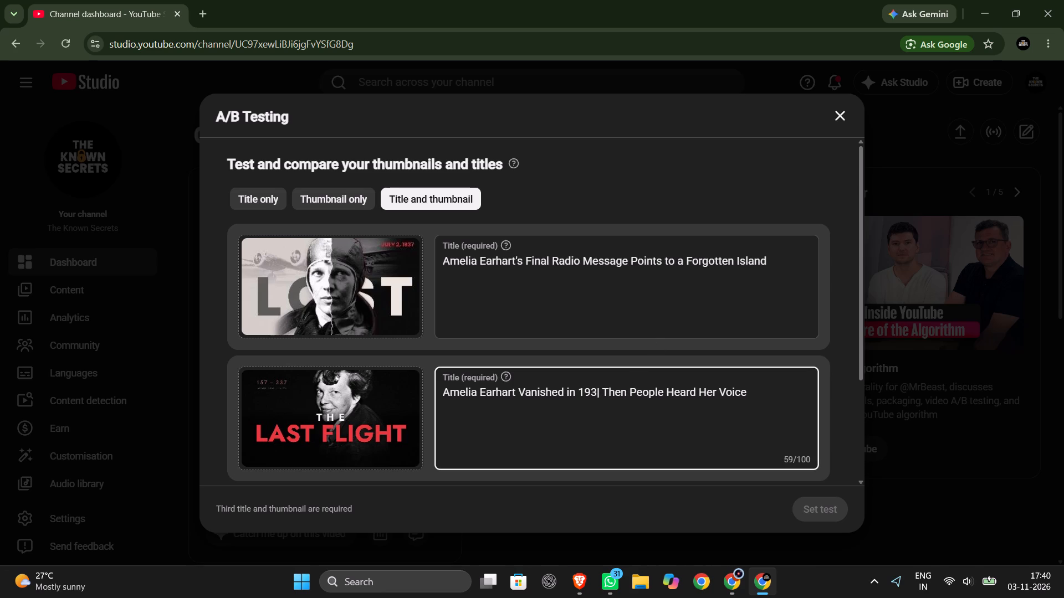
{"action": "key", "text": "ctrl+z"}
{"action": "key", "text": "ctrl+z"}
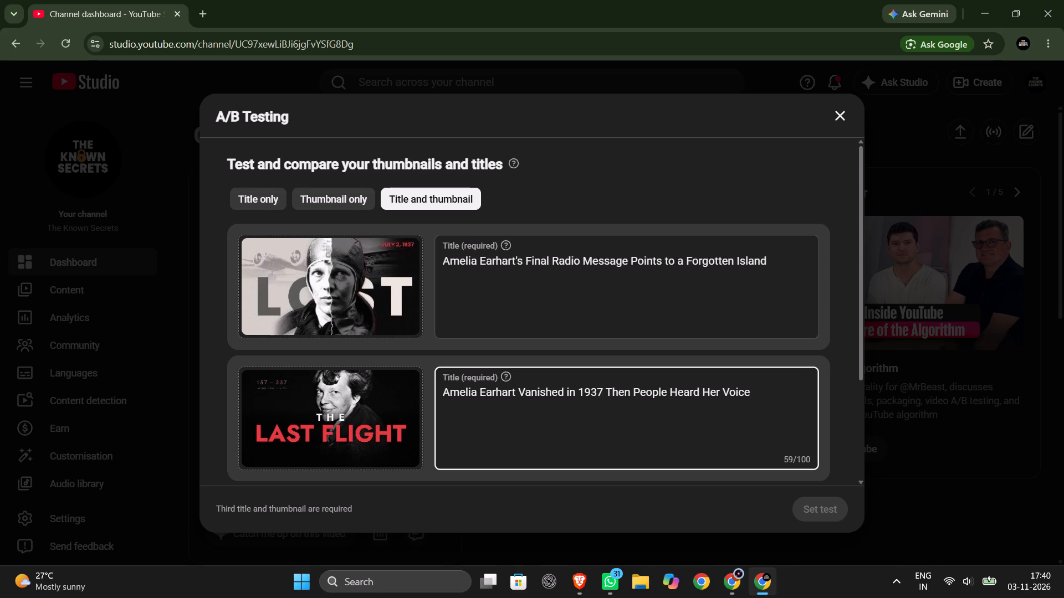
{"action": "type", "text": "|"}
{"action": "key", "text": "space"}
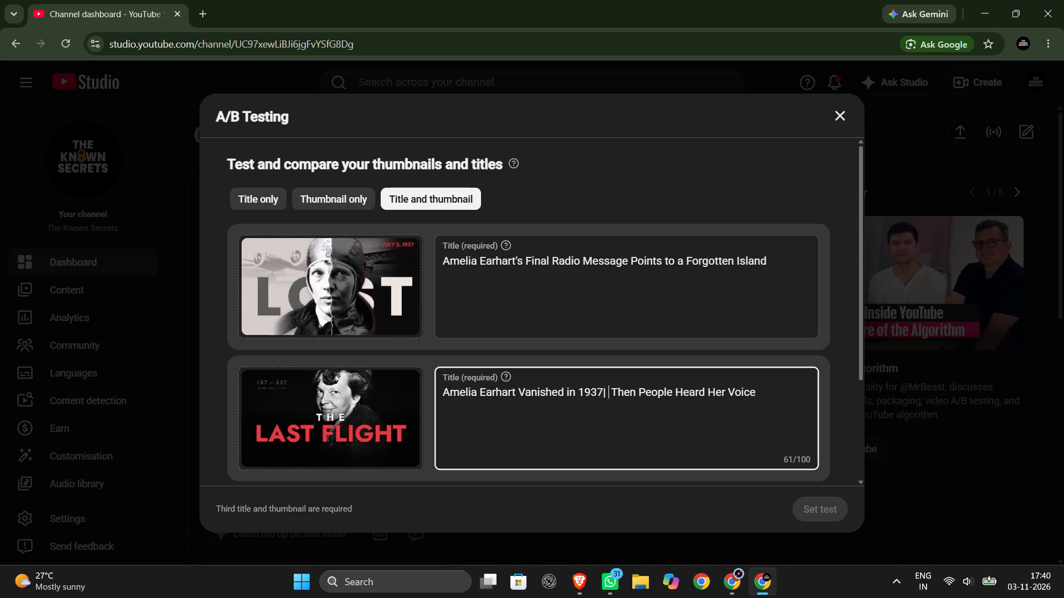
{"action": "key", "text": "BackSpace"}
{"action": "key", "text": "Left"}
{"action": "key", "text": "Left"}
{"action": "key", "text": "space"}
{"action": "key", "text": "BackSpace"}
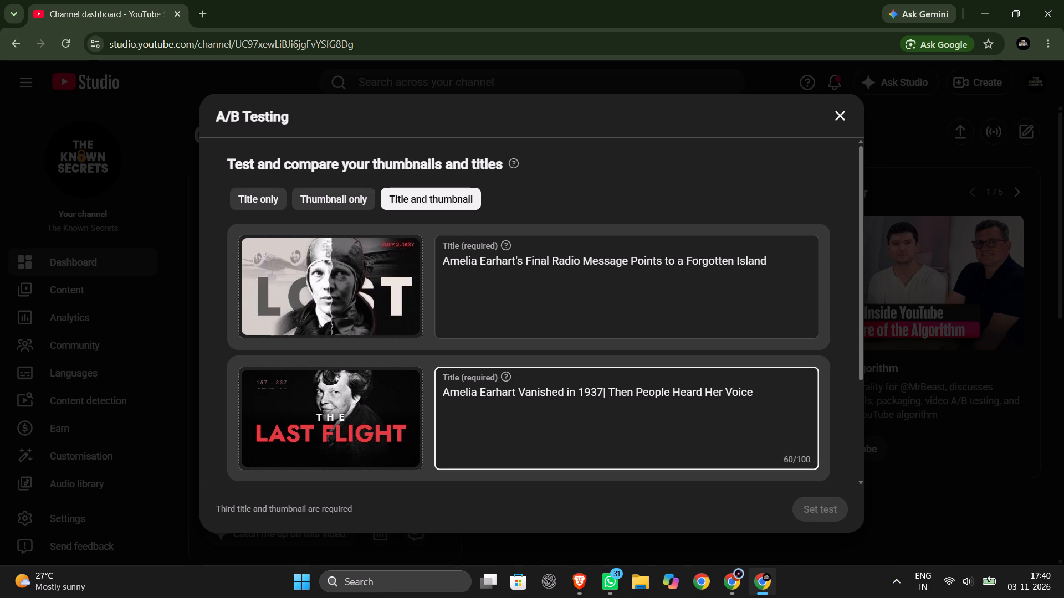
{"action": "key", "text": "Right"}
{"action": "key", "text": "Right"}
{"action": "key", "text": "Left"}
{"action": "key", "text": "space"}
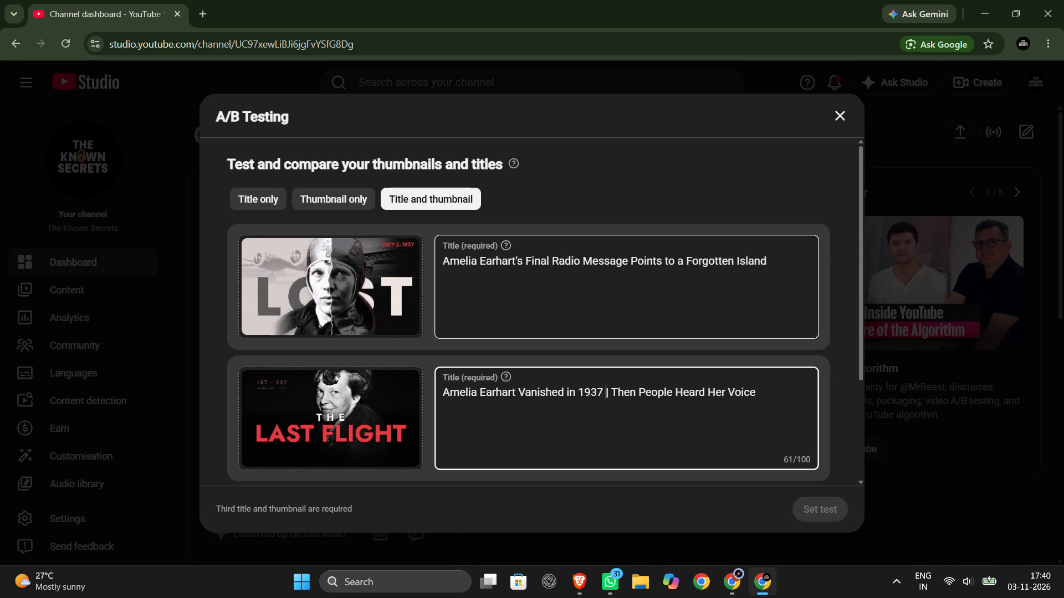
Capitalise "FINAL" in the first test title and "VANISHED" in the second test title.
{"action": "left_click_drag", "start_coordinate": [526, 260], "coordinate": [545, 265]}
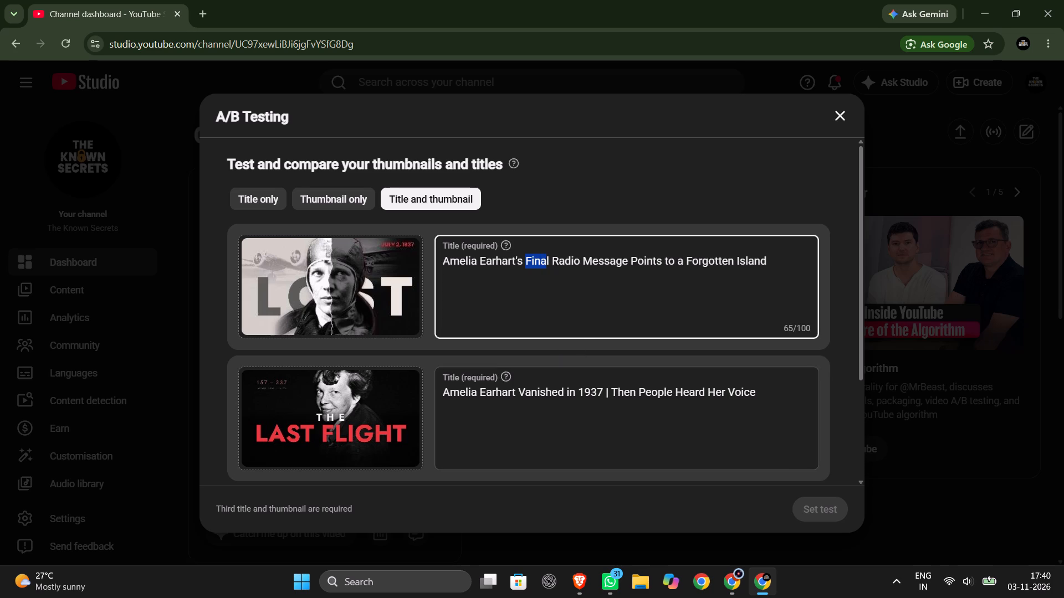
{"action": "left_click_drag", "start_coordinate": [545, 265], "coordinate": [549, 267]}
{"action": "type", "text": "FINAL"}
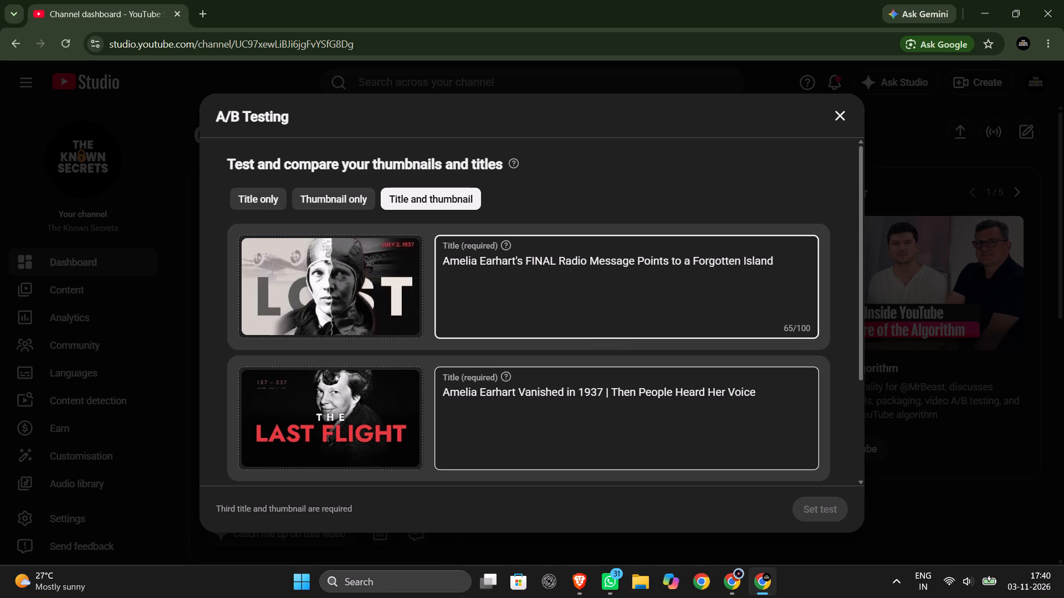
{"action": "left_click_drag", "start_coordinate": [521, 391], "coordinate": [562, 400]}
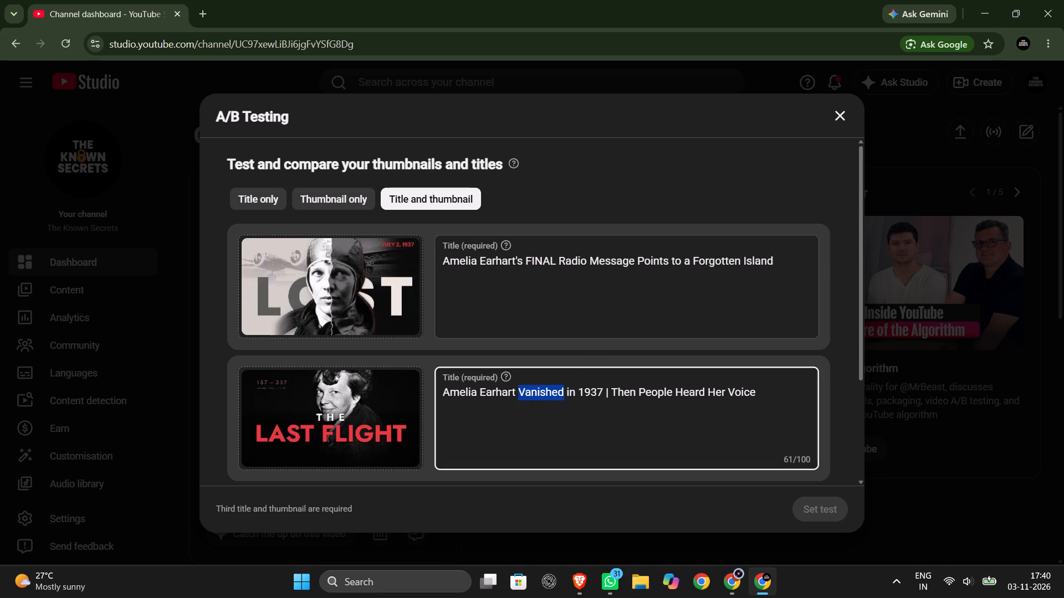
{"action": "type", "text": "VANISHED"}
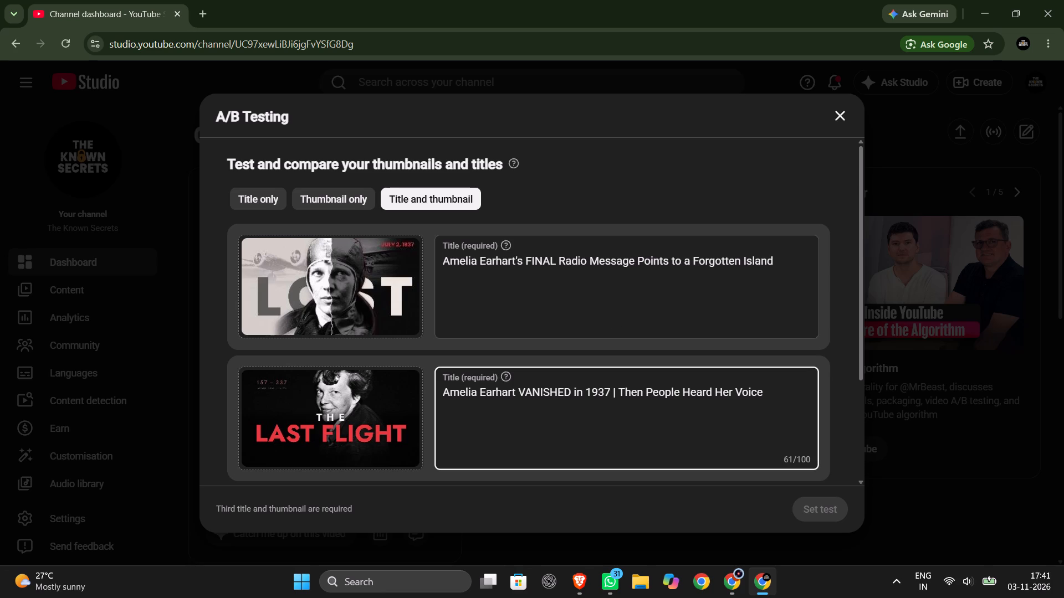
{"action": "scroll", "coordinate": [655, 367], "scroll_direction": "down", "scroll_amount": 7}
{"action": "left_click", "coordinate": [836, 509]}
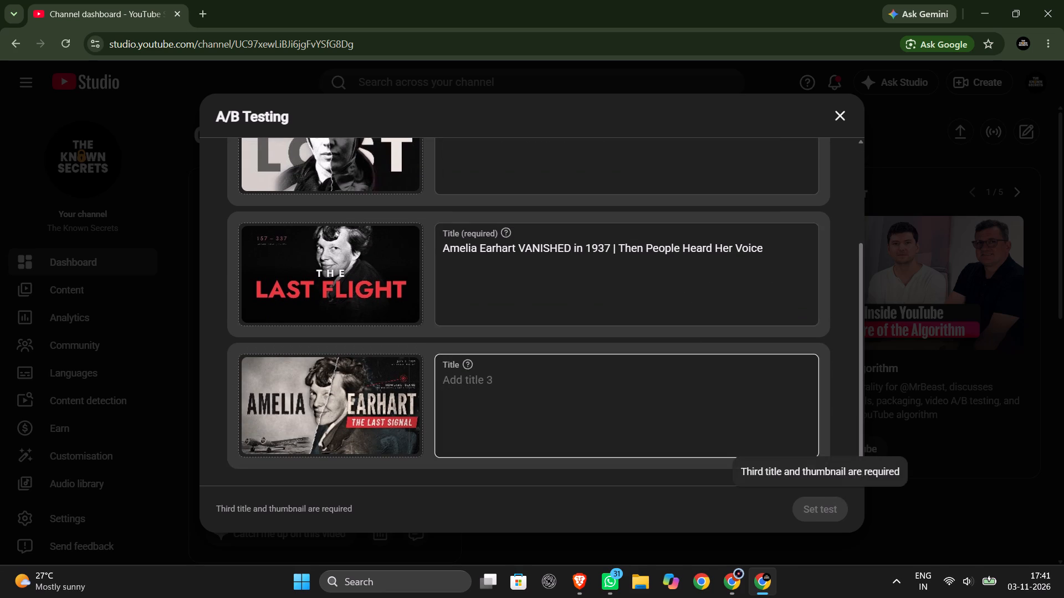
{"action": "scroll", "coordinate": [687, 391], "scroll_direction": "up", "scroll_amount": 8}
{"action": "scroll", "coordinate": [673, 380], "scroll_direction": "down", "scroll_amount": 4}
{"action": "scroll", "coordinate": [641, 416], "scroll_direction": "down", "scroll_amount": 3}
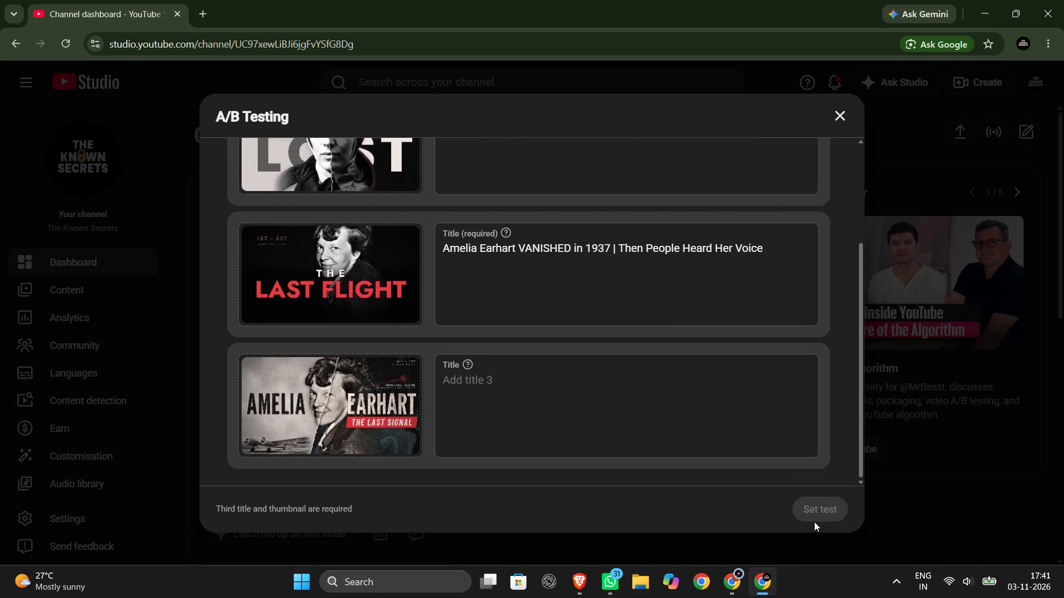
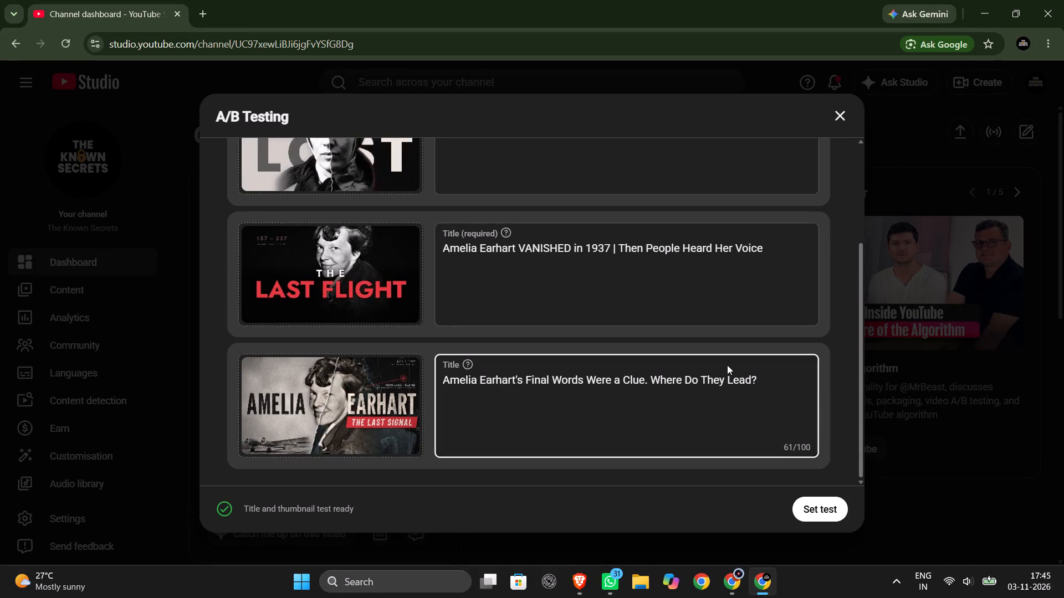
In the third test title, replace the full stop after "Clue" with " |" so it reads "Amelia Earhart's Final Words Were a Clue | Where Do They Lead?".
{"action": "left_click", "coordinate": [648, 379]}
{"action": "key", "text": "BackSpace"}
{"action": "key", "text": "space"}
{"action": "type", "text": "|"}
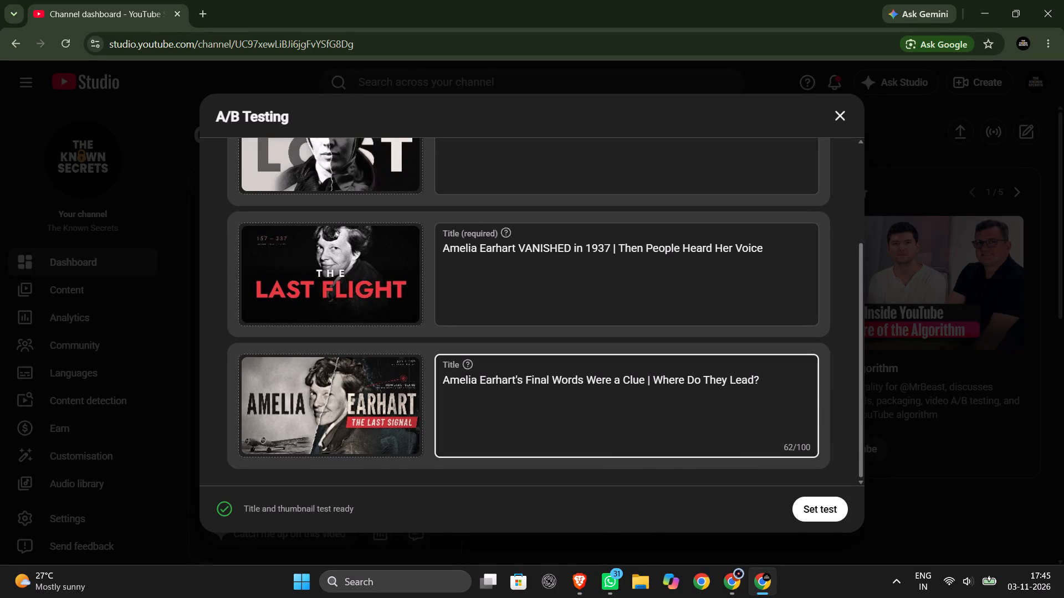
Review the three title and thumbnail variants and set the A/B test for the video.
{"action": "scroll", "coordinate": [670, 398], "scroll_direction": "up", "scroll_amount": 4}
{"action": "left_click", "coordinate": [699, 442]}
{"action": "left_click", "coordinate": [692, 316]}
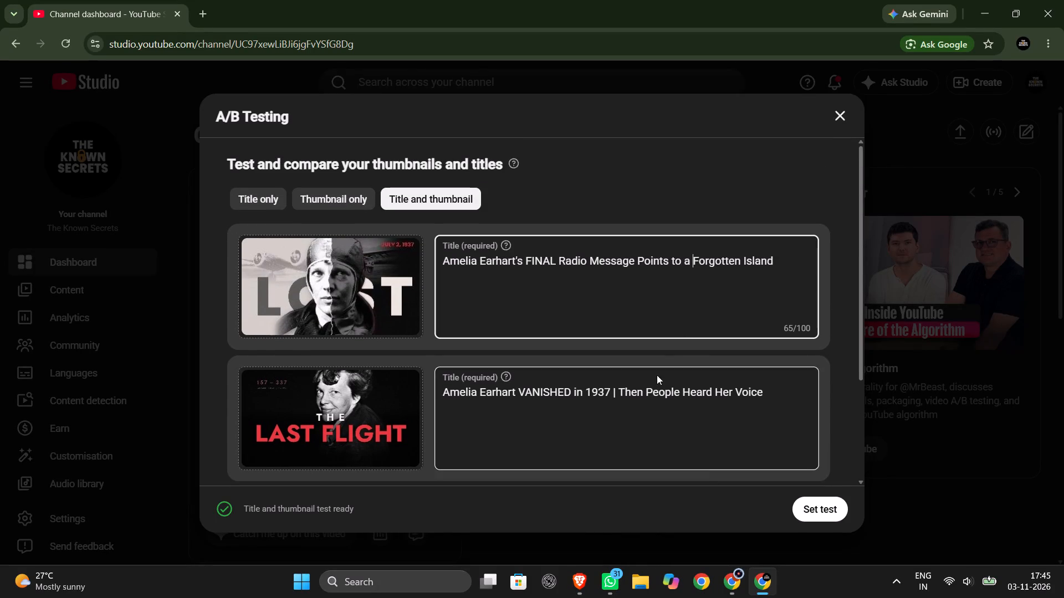
{"action": "scroll", "coordinate": [643, 409], "scroll_direction": "up", "scroll_amount": 6}
{"action": "scroll", "coordinate": [643, 411], "scroll_direction": "down", "scroll_amount": 11}
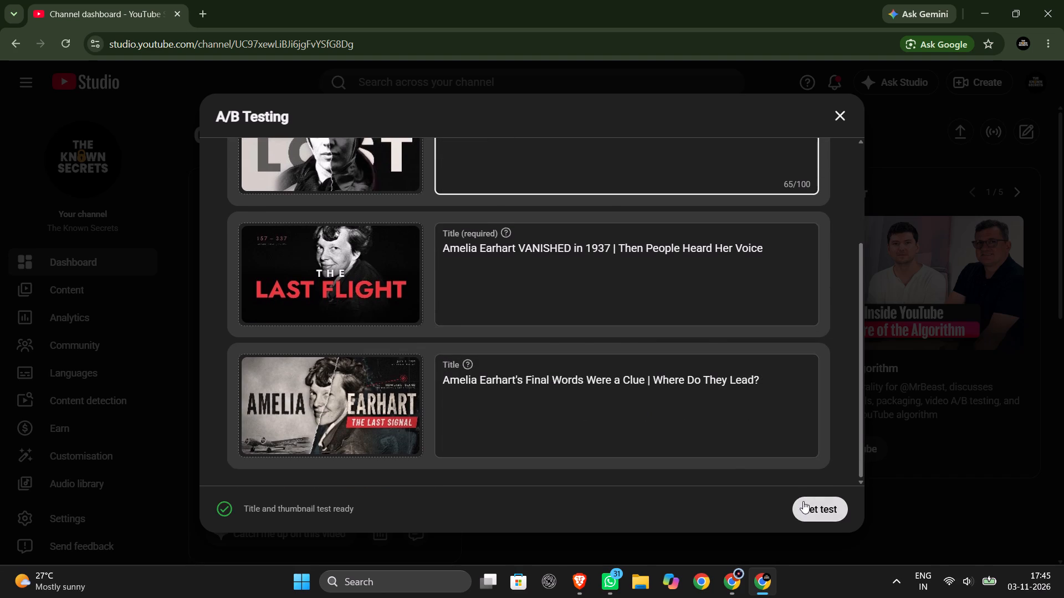
{"action": "left_click", "coordinate": [834, 508]}
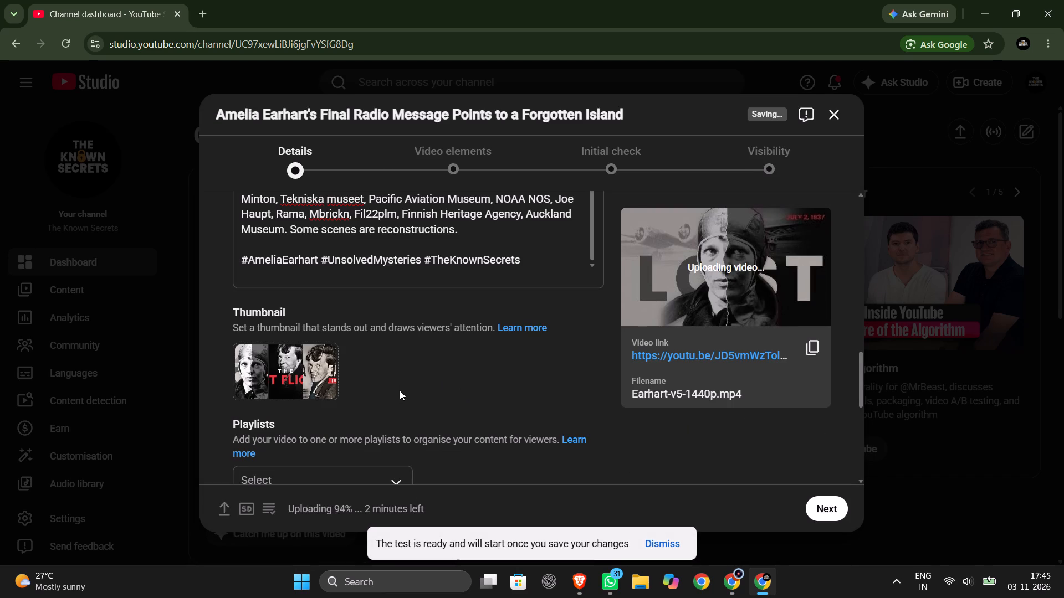
Go through the remaining video details down to the audience and age restriction settings.
{"action": "scroll", "coordinate": [367, 384], "scroll_direction": "down", "scroll_amount": 4}
{"action": "scroll", "coordinate": [454, 393], "scroll_direction": "down", "scroll_amount": 4}
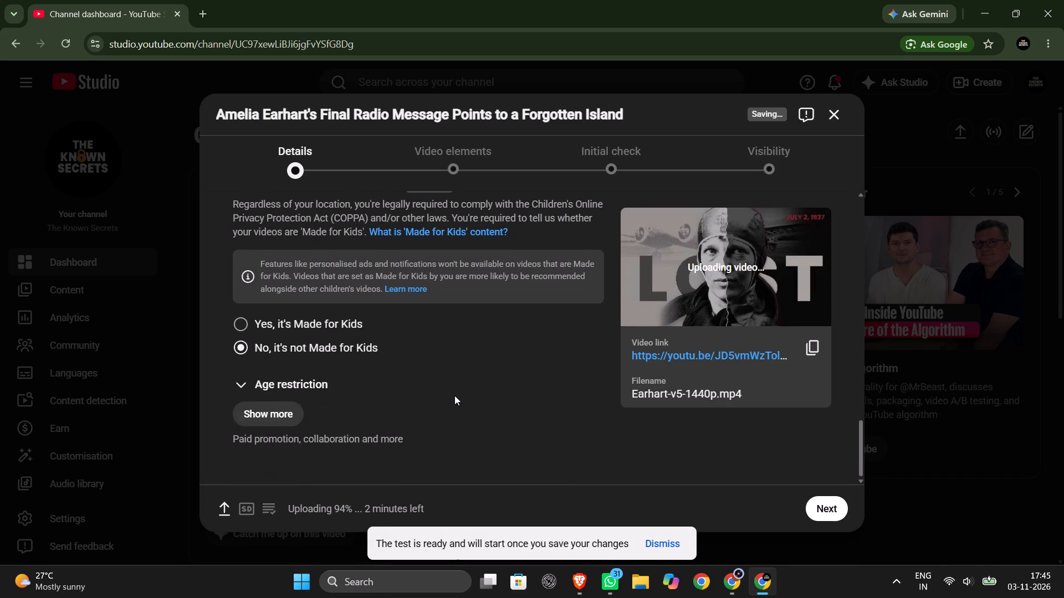
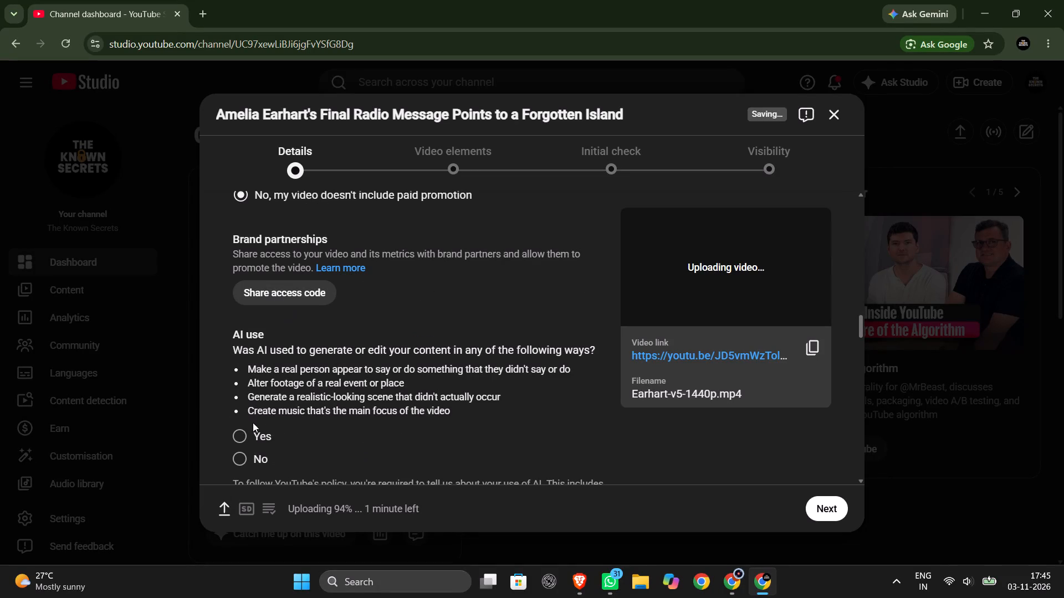
Answer Yes to the AI use question for the Earhart video.
{"action": "left_click", "coordinate": [238, 440]}
{"action": "scroll", "coordinate": [371, 436], "scroll_direction": "down", "scroll_amount": 4}
{"action": "scroll", "coordinate": [288, 349], "scroll_direction": "up", "scroll_amount": 2}
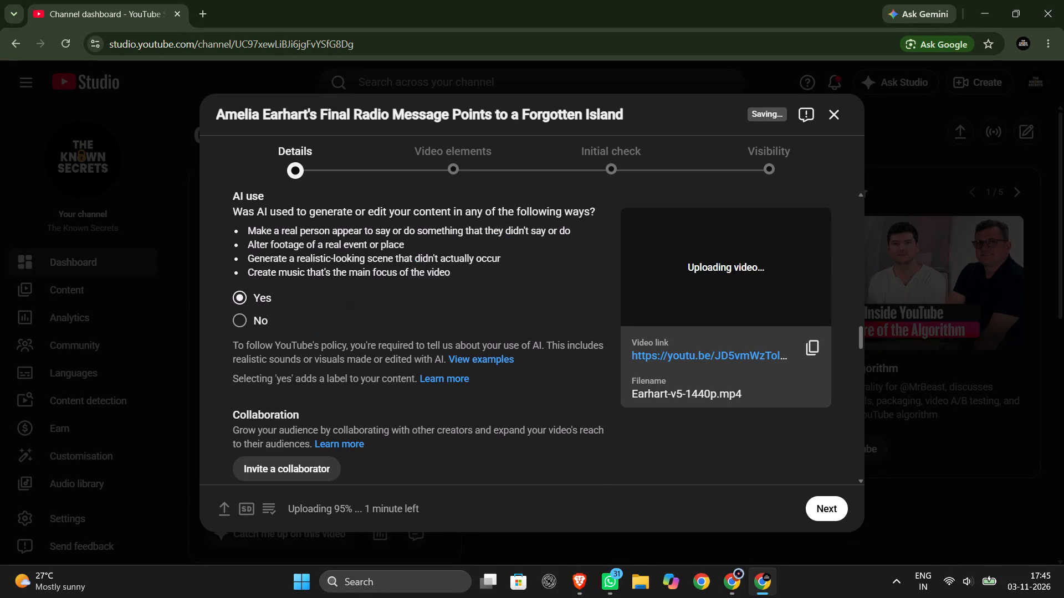
Go to the video's Tags field and place the cursor after the existing "Educational Video" tag.
{"action": "scroll", "coordinate": [282, 350], "scroll_direction": "down", "scroll_amount": 6}
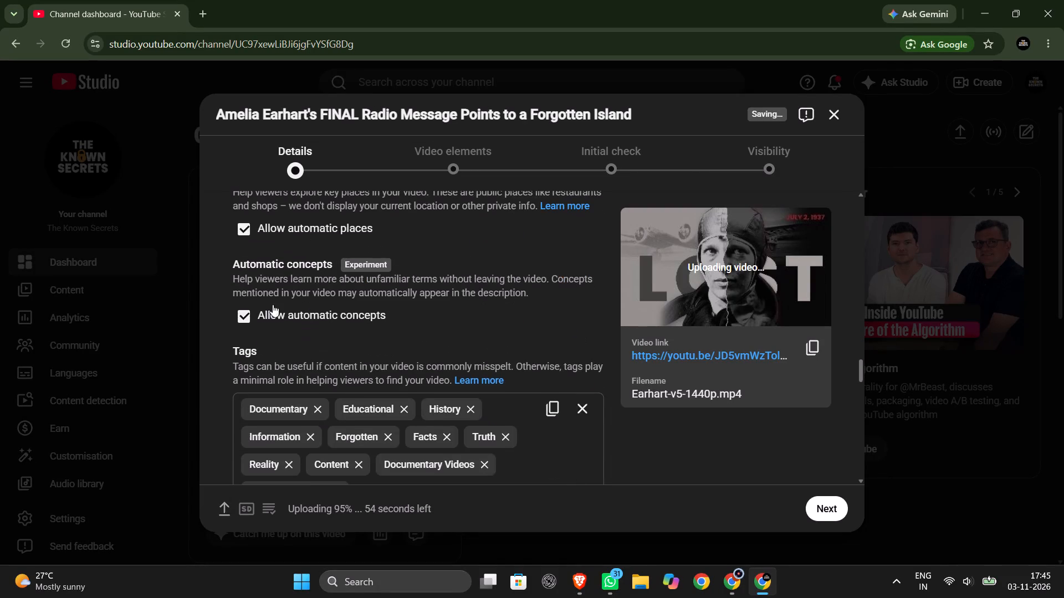
{"action": "scroll", "coordinate": [351, 320], "scroll_direction": "down", "scroll_amount": 1}
{"action": "left_click", "coordinate": [451, 435]}
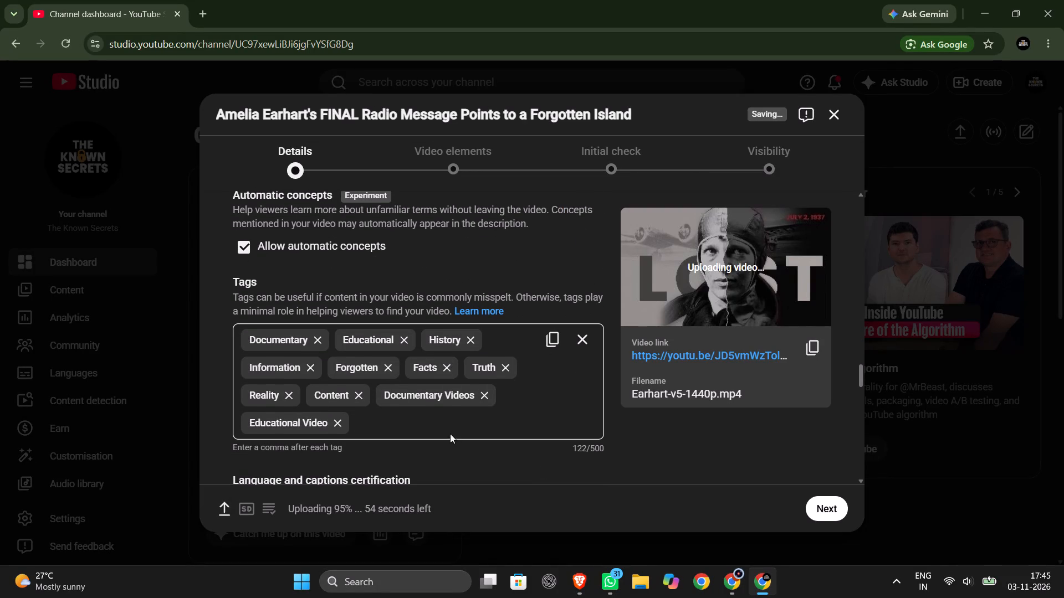
{"action": "left_click", "coordinate": [453, 426]}
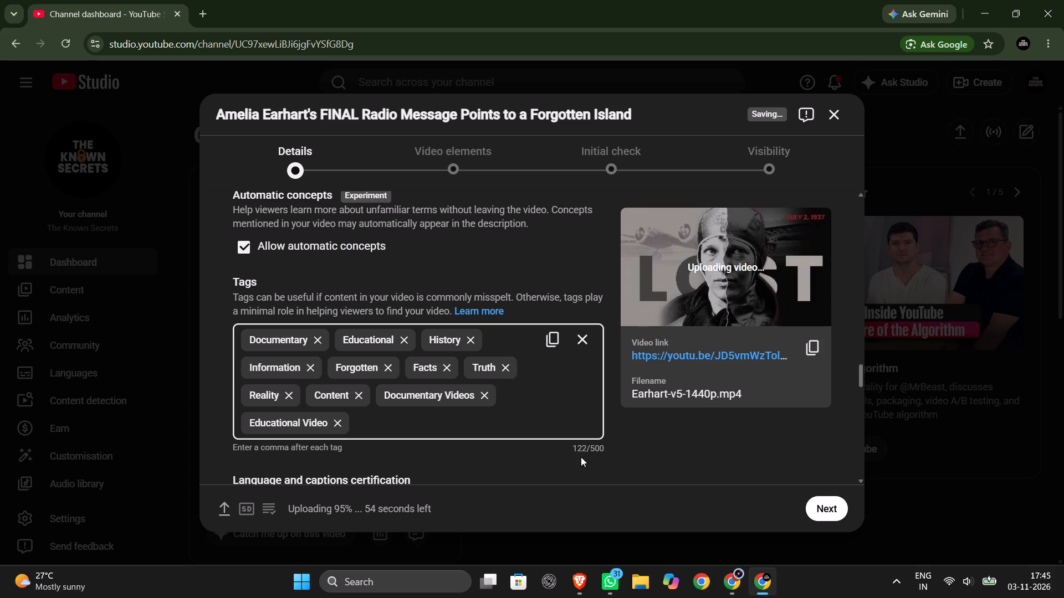
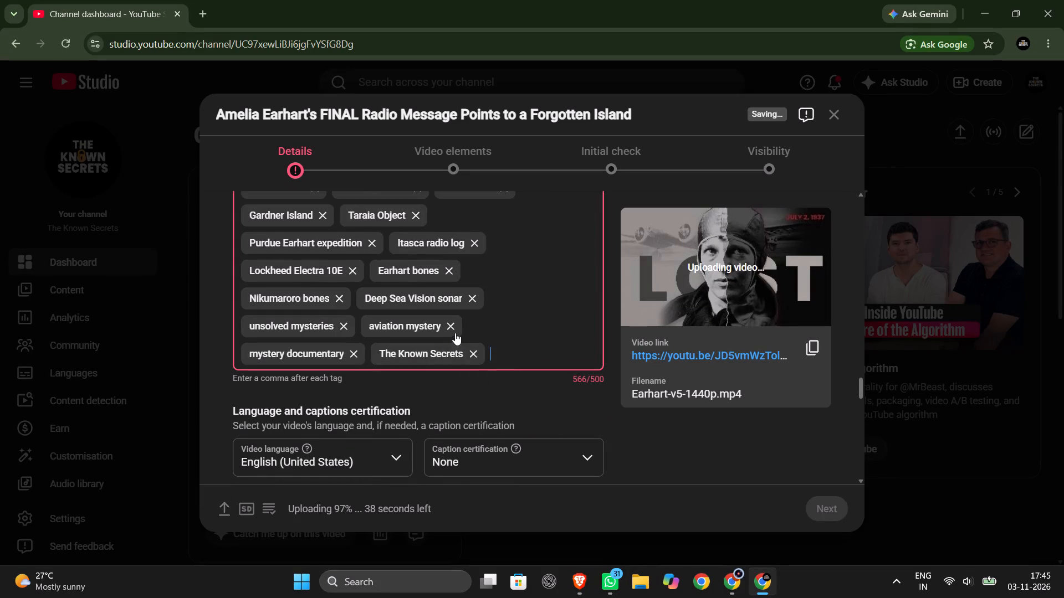
Remove the tags "Educational Video", "Amelia Earhart found", "Earhart 157 337" and "Taraia Object" from the video's tag list.
{"action": "scroll", "coordinate": [479, 319], "scroll_direction": "up", "scroll_amount": 10}
{"action": "scroll", "coordinate": [471, 330], "scroll_direction": "down", "scroll_amount": 4}
{"action": "scroll", "coordinate": [451, 398], "scroll_direction": "down", "scroll_amount": 2}
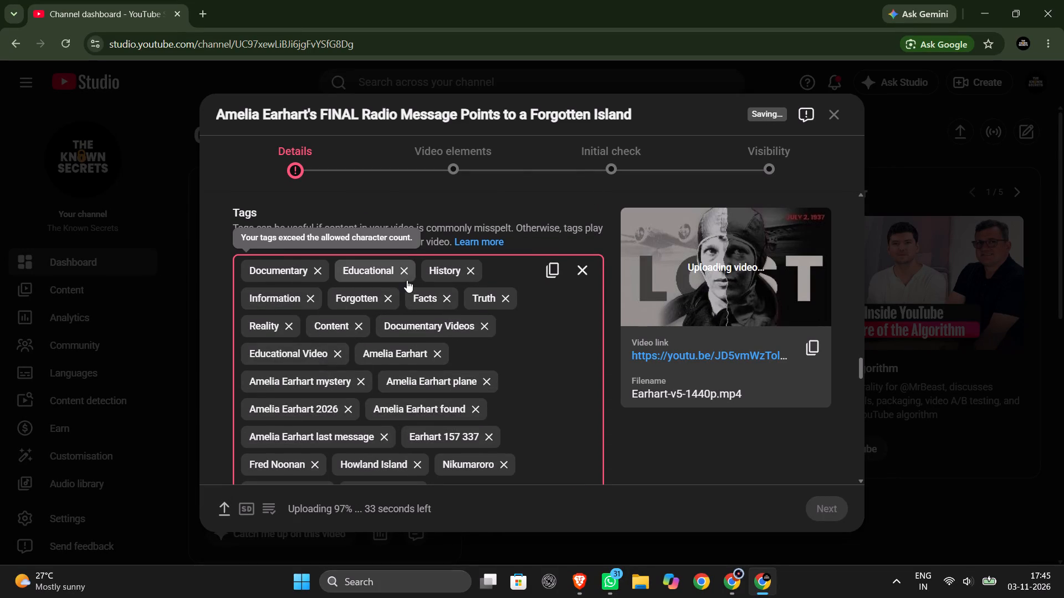
{"action": "left_click", "coordinate": [340, 350]}
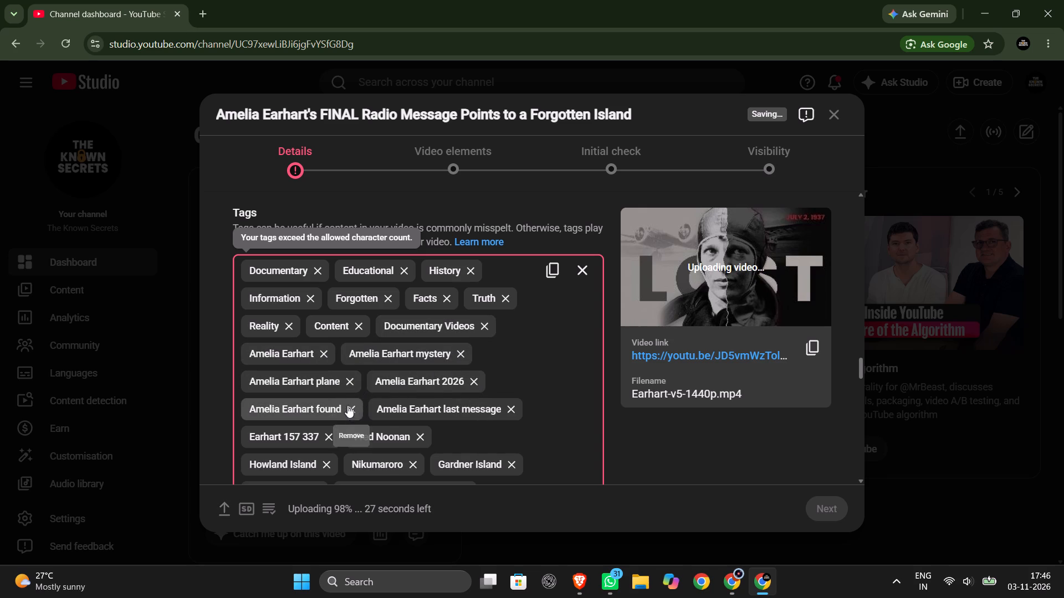
{"action": "left_click", "coordinate": [347, 405]}
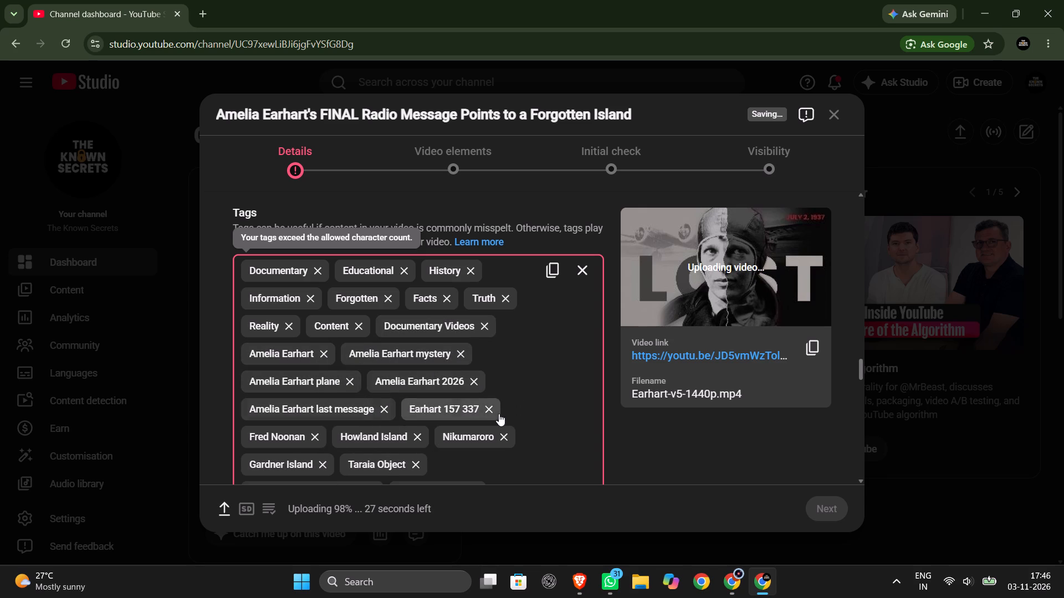
{"action": "left_click", "coordinate": [490, 409]}
{"action": "scroll", "coordinate": [518, 420], "scroll_direction": "down", "scroll_amount": 2}
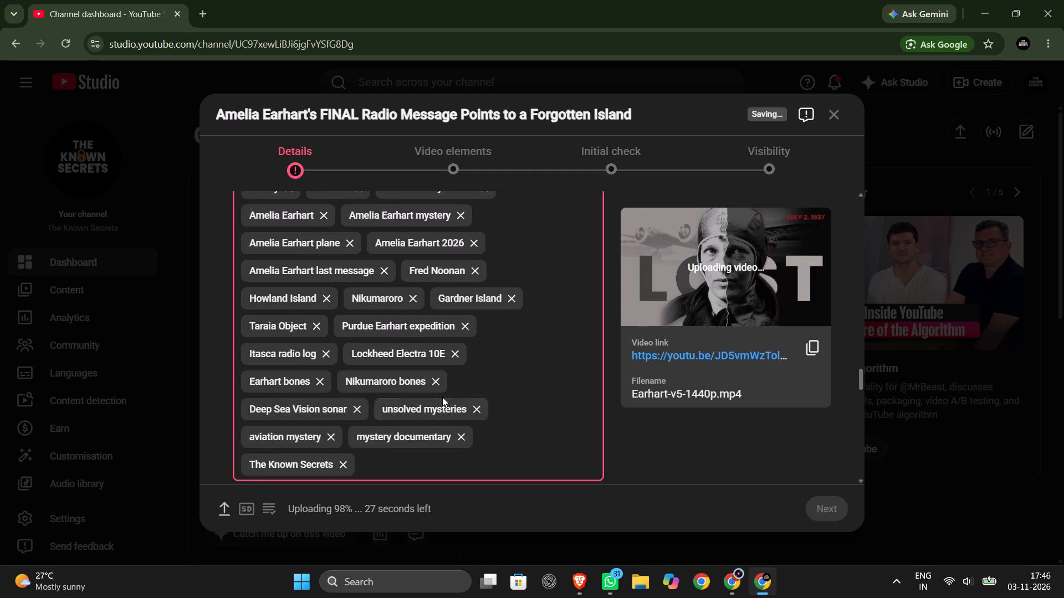
{"action": "scroll", "coordinate": [442, 396], "scroll_direction": "down", "scroll_amount": 4}
{"action": "scroll", "coordinate": [531, 348], "scroll_direction": "up", "scroll_amount": 4}
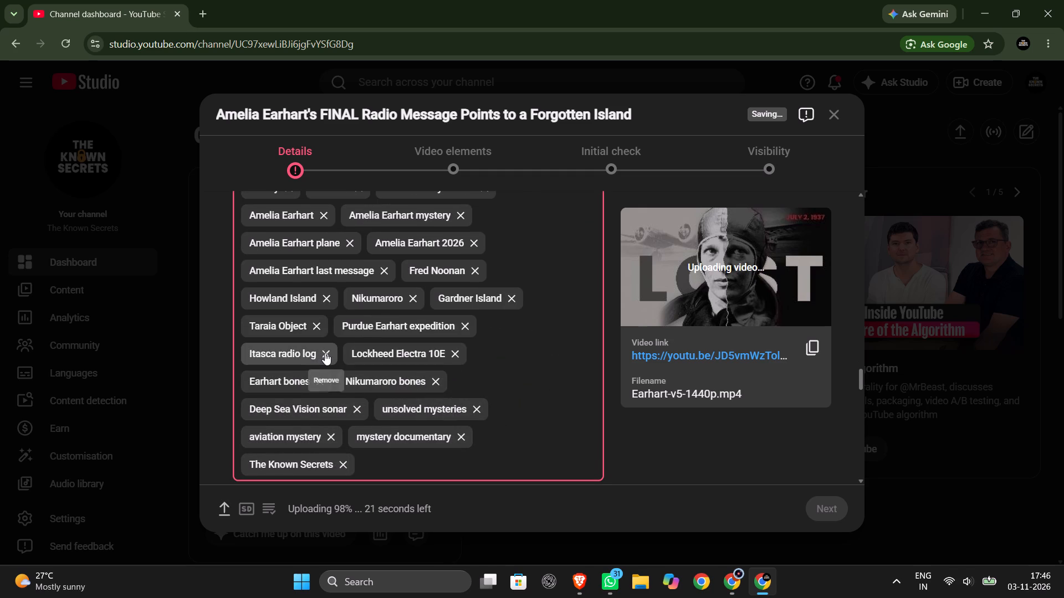
{"action": "left_click", "coordinate": [317, 328]}
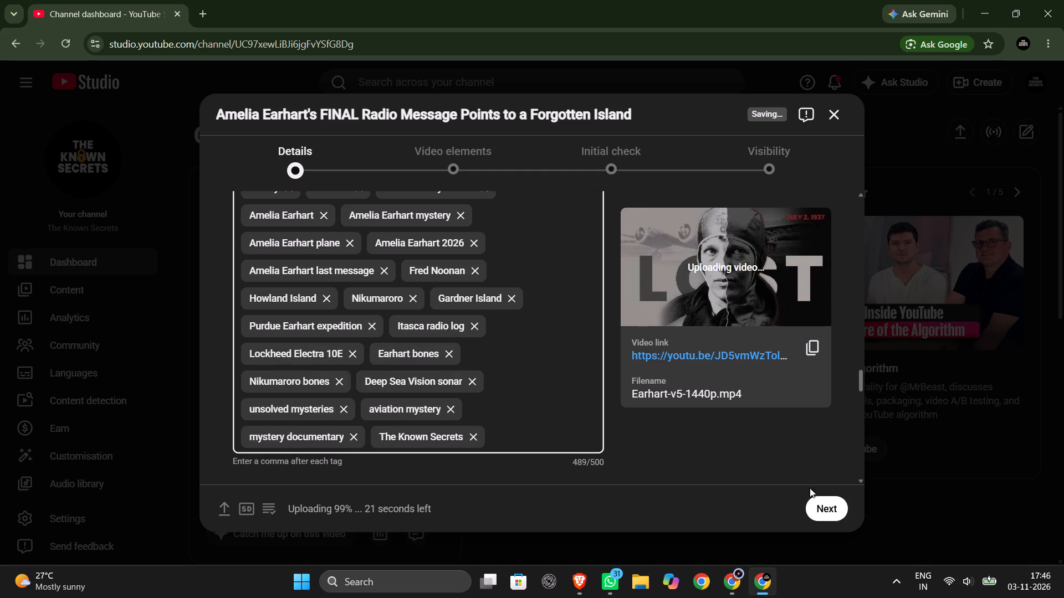
Advance to the Video elements stage and look over the subtitles, end screen, cards and quiz options.
{"action": "left_click", "coordinate": [817, 504]}
{"action": "scroll", "coordinate": [540, 395], "scroll_direction": "down", "scroll_amount": 2}
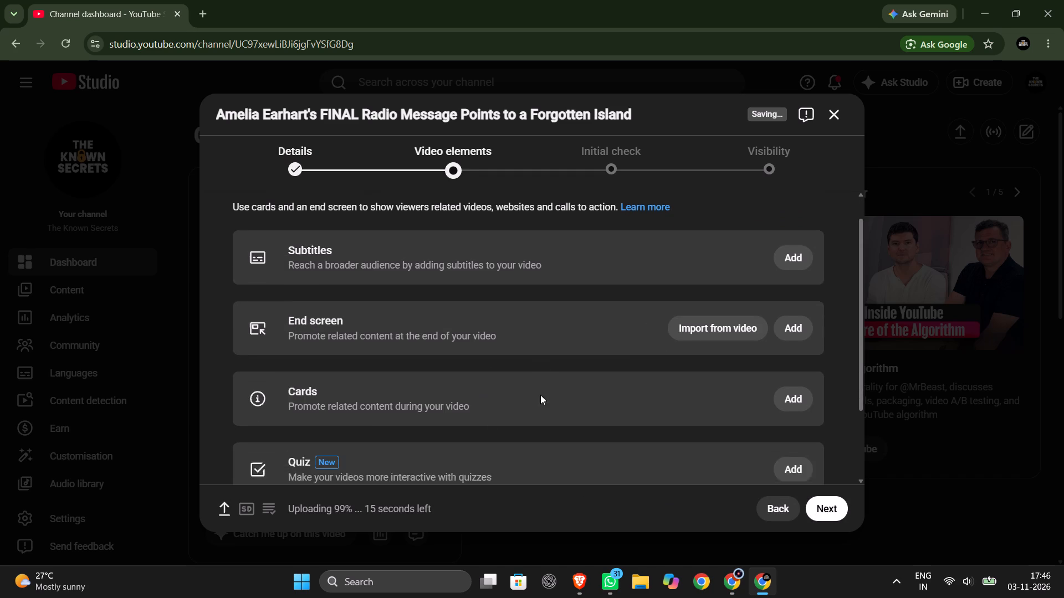
{"action": "scroll", "coordinate": [540, 395], "scroll_direction": "up", "scroll_amount": 3}
Return to the Details stage, expand the additional settings and review them from AI use and tags through language, recording date and licence.
{"action": "left_click", "coordinate": [302, 159]}
{"action": "scroll", "coordinate": [388, 413], "scroll_direction": "down", "scroll_amount": 10}
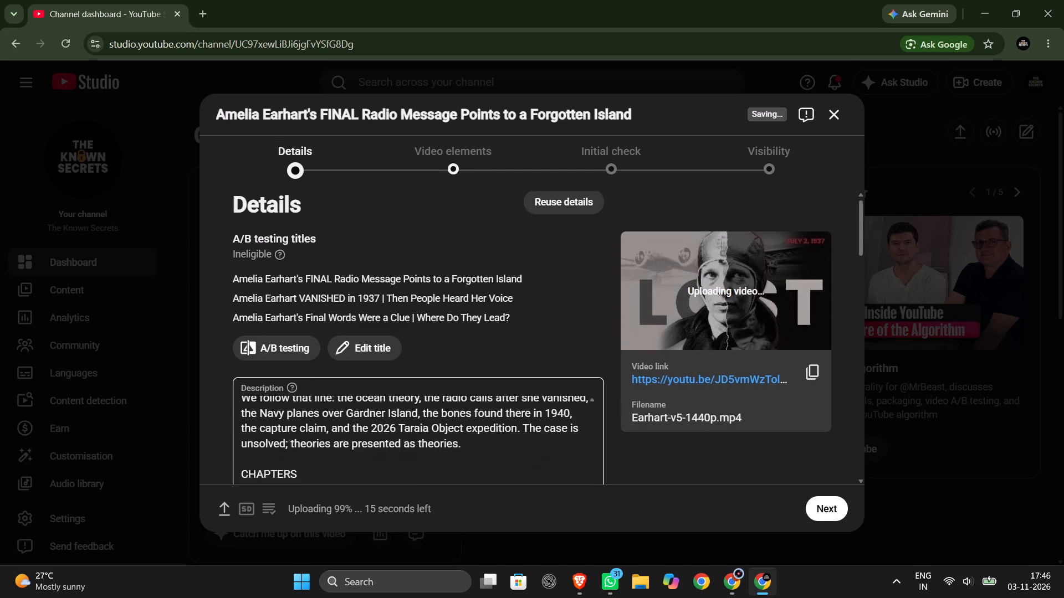
{"action": "scroll", "coordinate": [694, 398], "scroll_direction": "down", "scroll_amount": 16}
{"action": "scroll", "coordinate": [557, 422], "scroll_direction": "down", "scroll_amount": 5}
{"action": "left_click", "coordinate": [250, 421]}
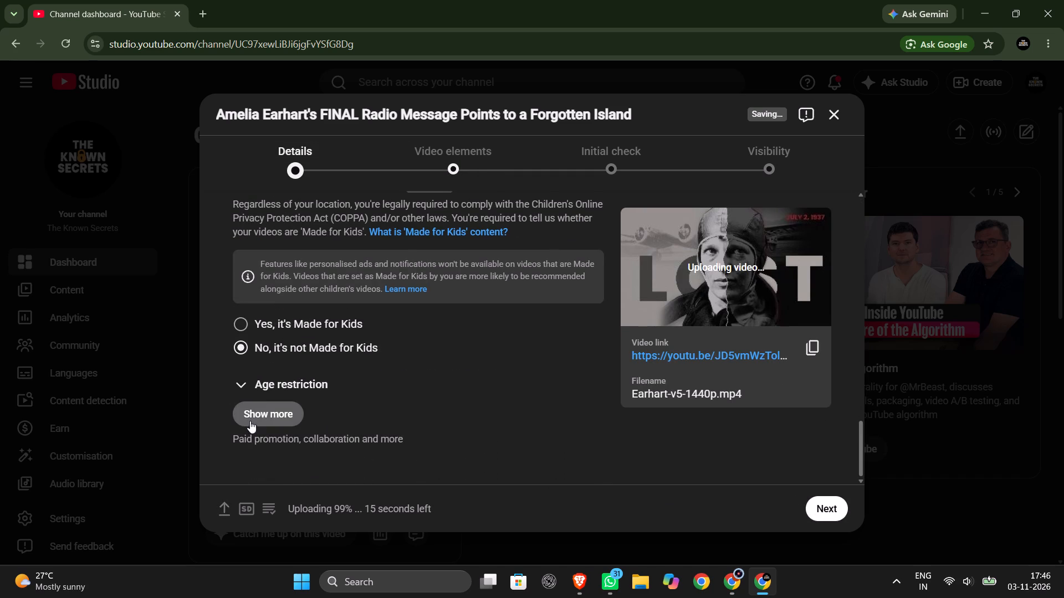
{"action": "scroll", "coordinate": [538, 414], "scroll_direction": "down", "scroll_amount": 1}
{"action": "scroll", "coordinate": [628, 415], "scroll_direction": "down", "scroll_amount": 2}
{"action": "scroll", "coordinate": [566, 419], "scroll_direction": "down", "scroll_amount": 4}
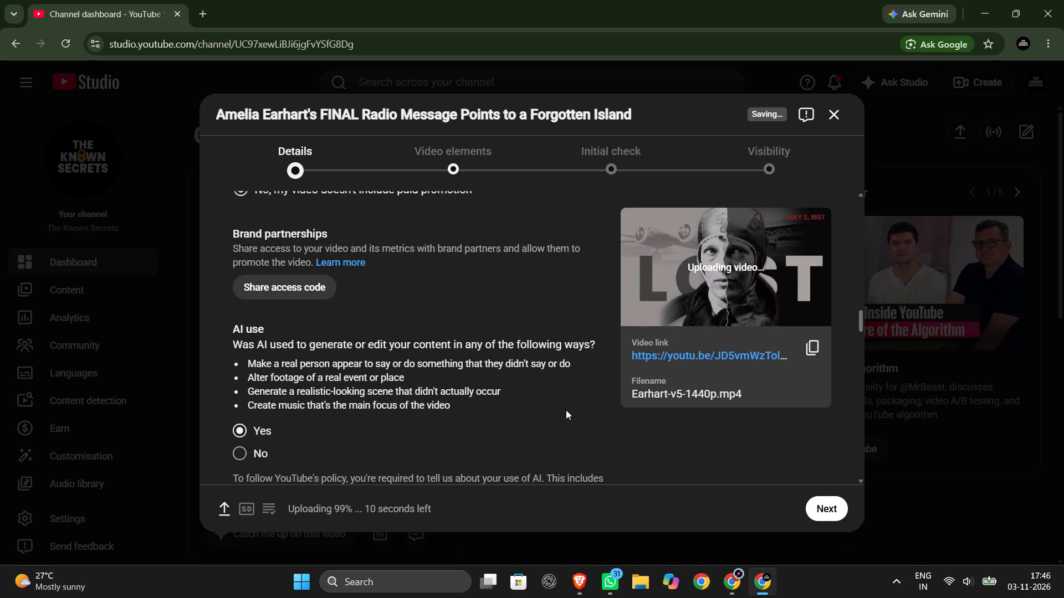
{"action": "scroll", "coordinate": [566, 409], "scroll_direction": "down", "scroll_amount": 8}
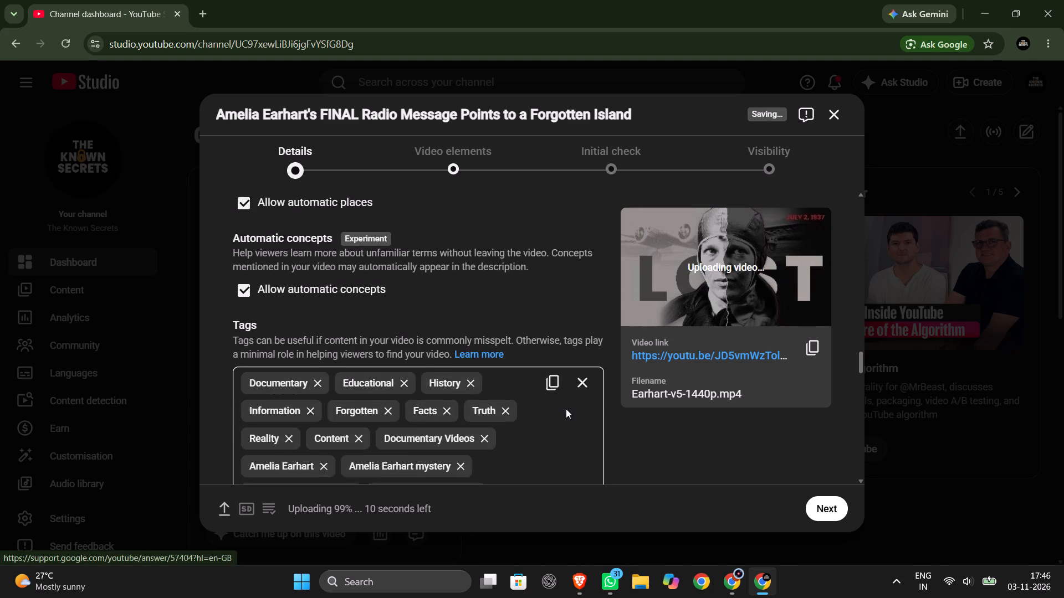
{"action": "scroll", "coordinate": [613, 421], "scroll_direction": "down", "scroll_amount": 7}
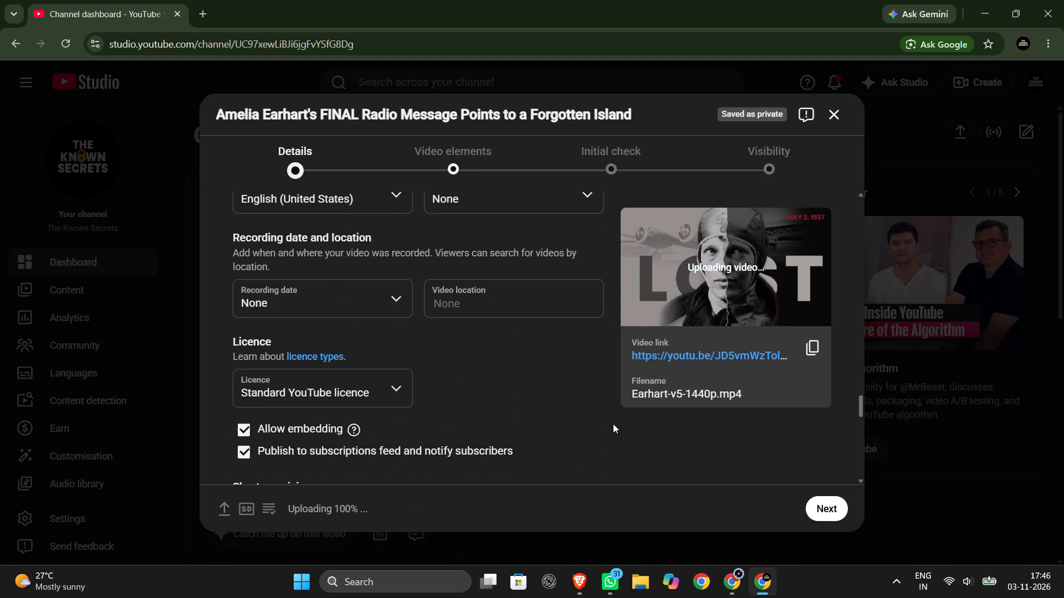
{"action": "scroll", "coordinate": [609, 424], "scroll_direction": "up", "scroll_amount": 1}
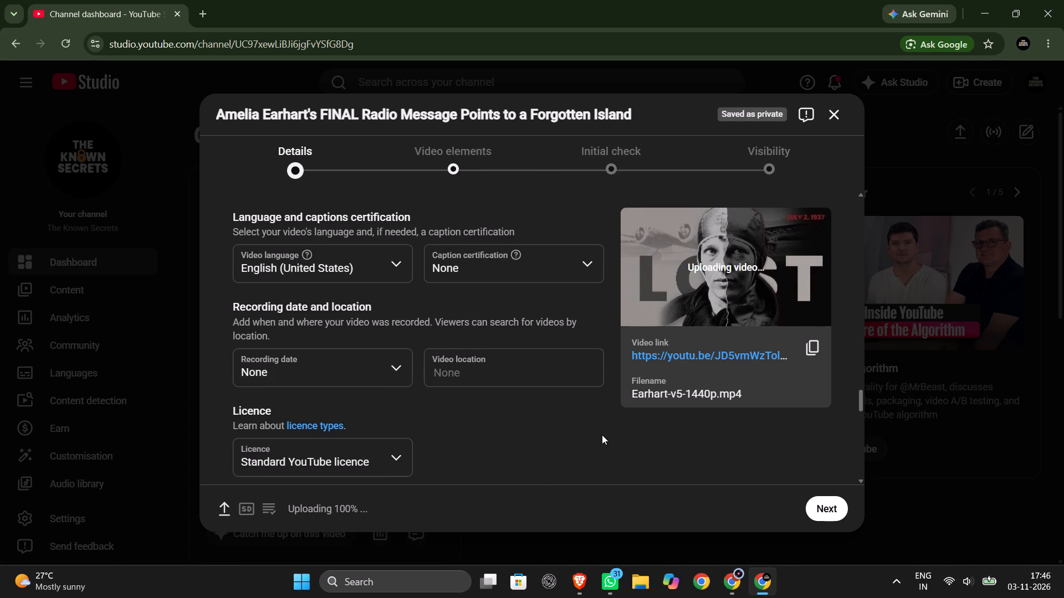
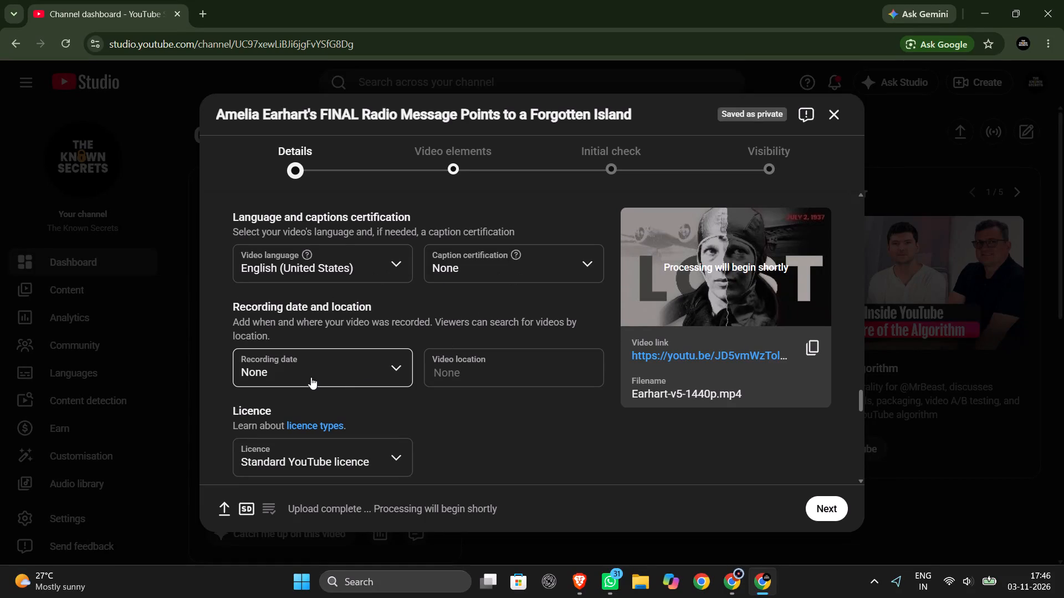
Keep the video's category as Education and set its education type to Concept overview.
{"action": "scroll", "coordinate": [368, 369], "scroll_direction": "down", "scroll_amount": 1}
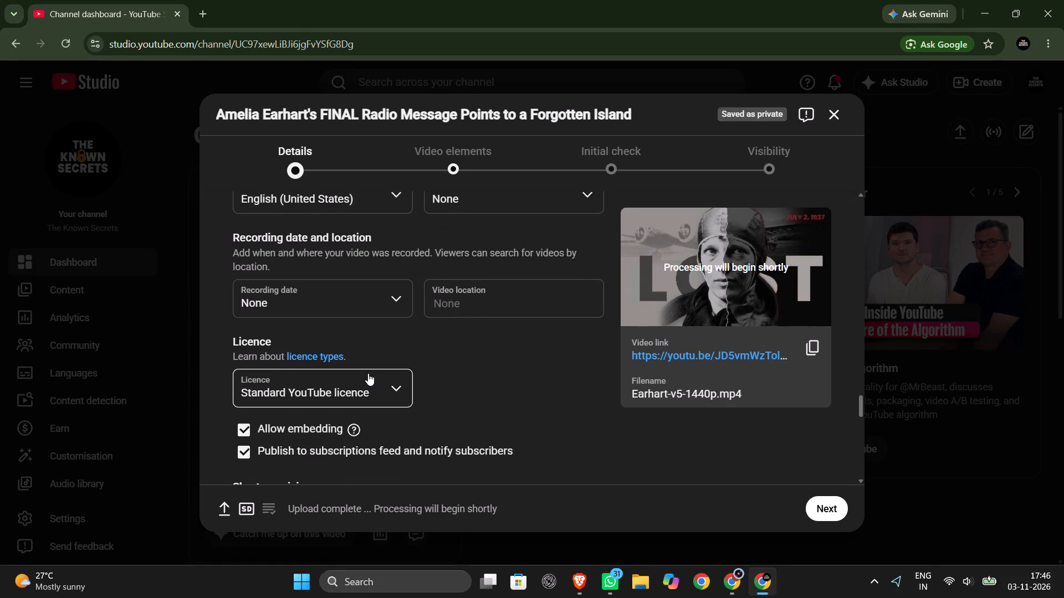
{"action": "scroll", "coordinate": [368, 373], "scroll_direction": "down", "scroll_amount": 4}
{"action": "left_click", "coordinate": [364, 383]}
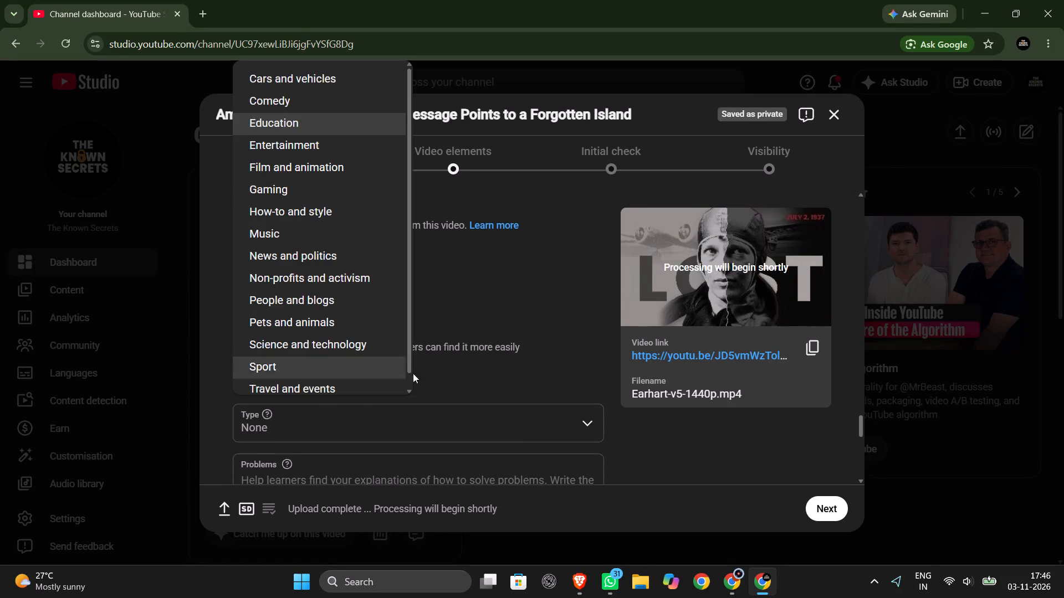
{"action": "left_click", "coordinate": [505, 376]}
{"action": "left_click", "coordinate": [497, 420]}
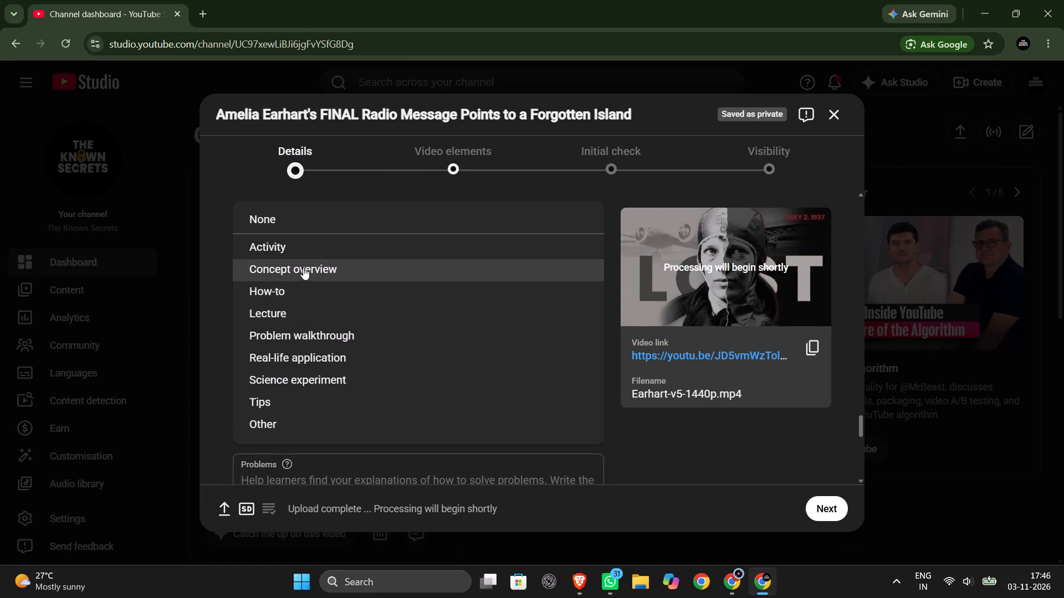
{"action": "left_click", "coordinate": [303, 267]}
Check the academic system choices for the education details and set Academic system to None.
{"action": "scroll", "coordinate": [505, 401], "scroll_direction": "down", "scroll_amount": 2}
{"action": "scroll", "coordinate": [383, 383], "scroll_direction": "down", "scroll_amount": 3}
{"action": "left_click", "coordinate": [426, 305]}
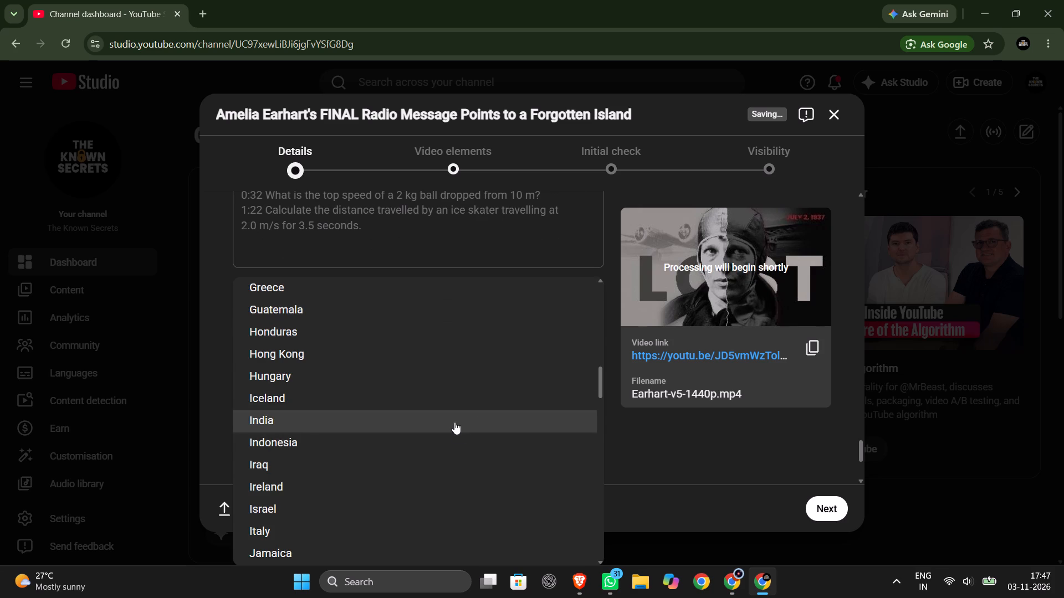
{"action": "left_click", "coordinate": [454, 422]}
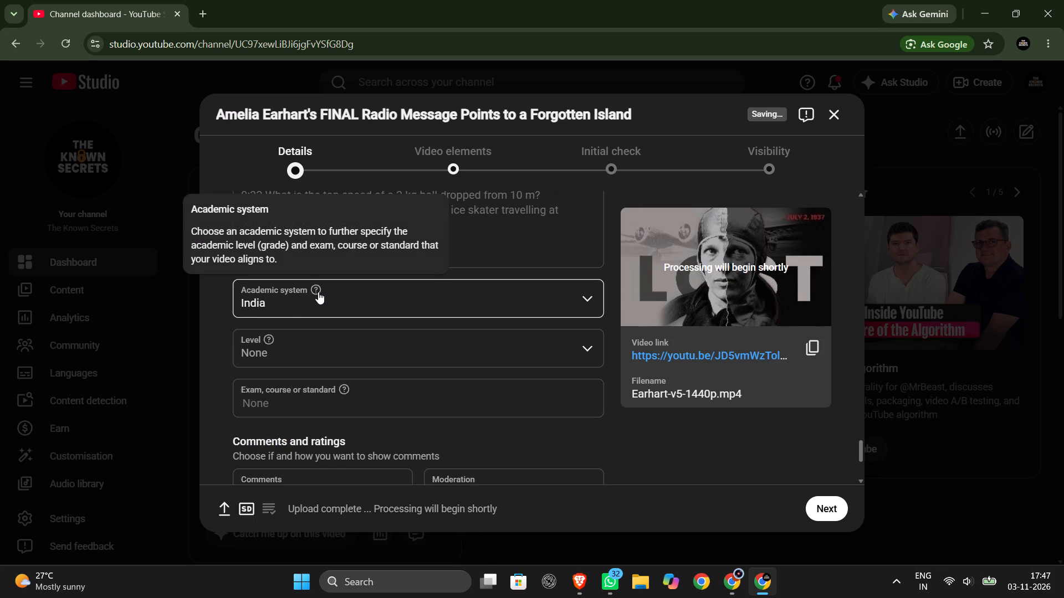
{"action": "left_click", "coordinate": [468, 307]}
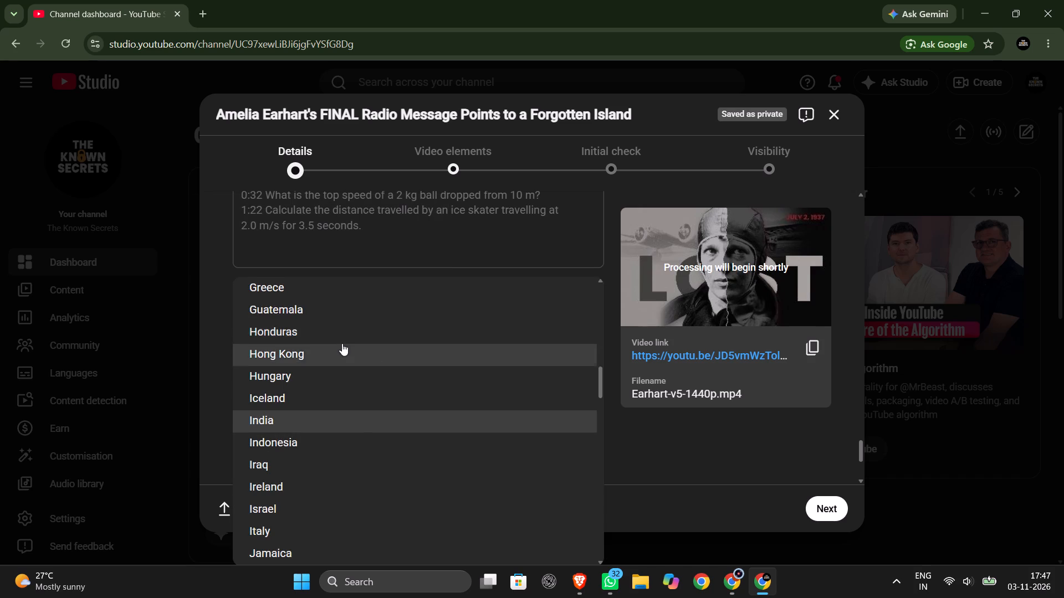
{"action": "scroll", "coordinate": [342, 343], "scroll_direction": "up", "scroll_amount": 20}
{"action": "scroll", "coordinate": [342, 343], "scroll_direction": "up", "scroll_amount": 6}
{"action": "left_click", "coordinate": [303, 293]}
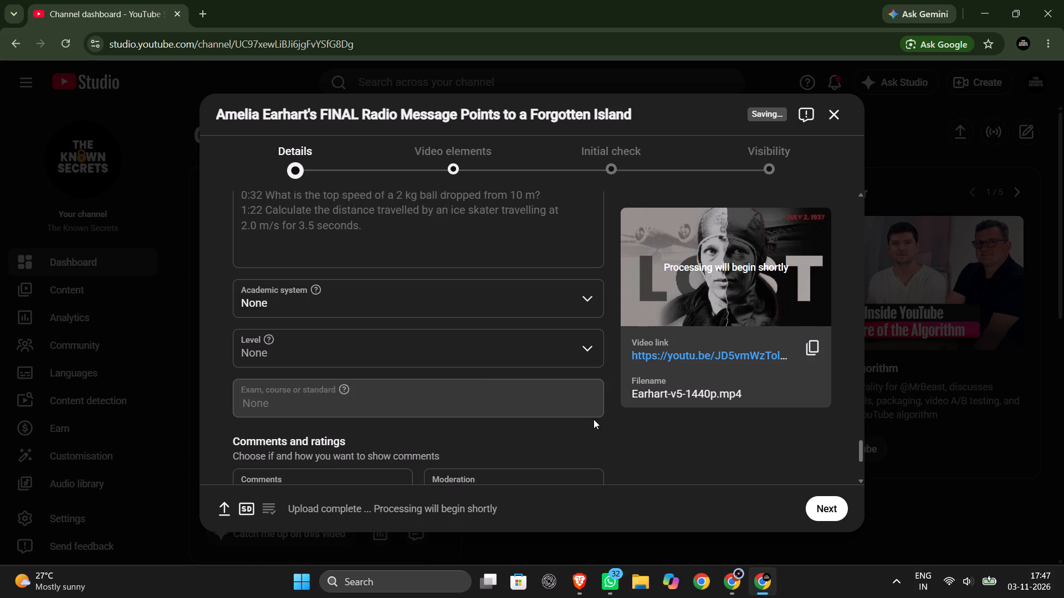
Review the remaining education fields and the comments and ratings settings at the end of the video details.
{"action": "scroll", "coordinate": [524, 445], "scroll_direction": "up", "scroll_amount": 4}
{"action": "scroll", "coordinate": [523, 446], "scroll_direction": "down", "scroll_amount": 7}
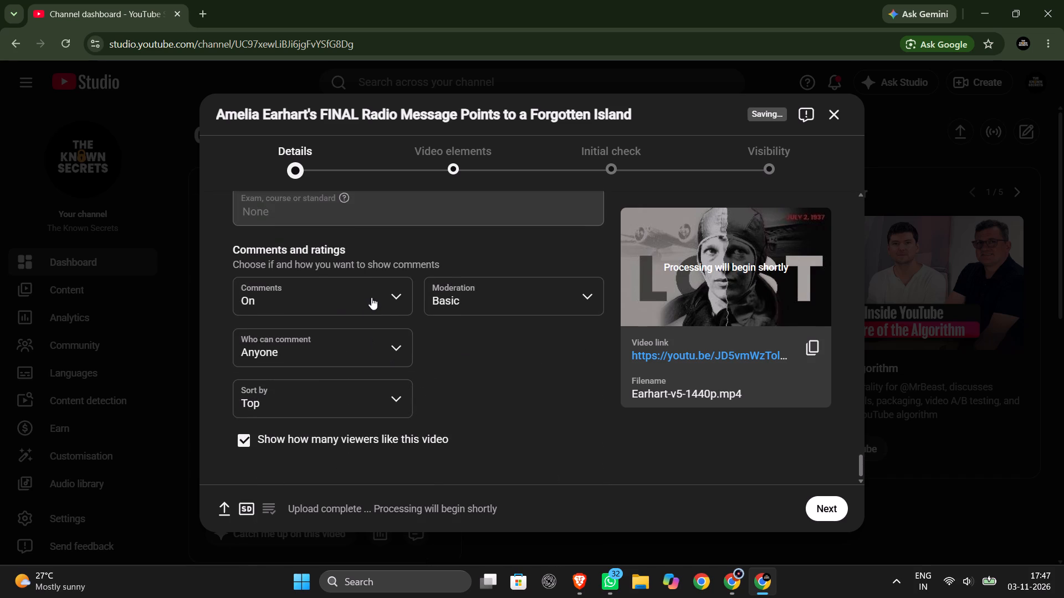
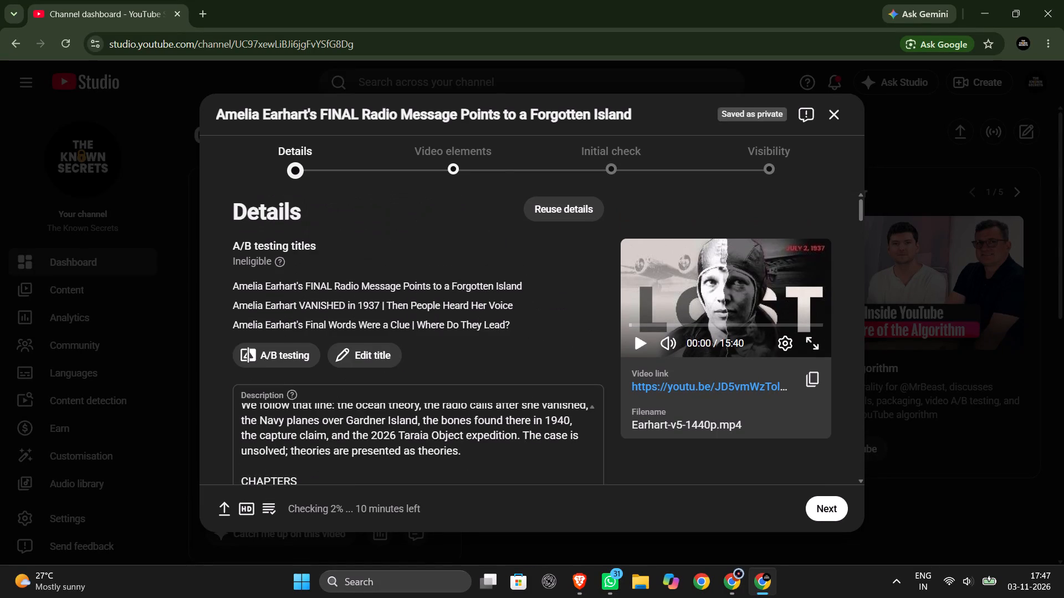
Preview the video's closing frames in the end screen editor and apply the 2 videos template.
{"action": "left_click", "coordinate": [452, 159]}
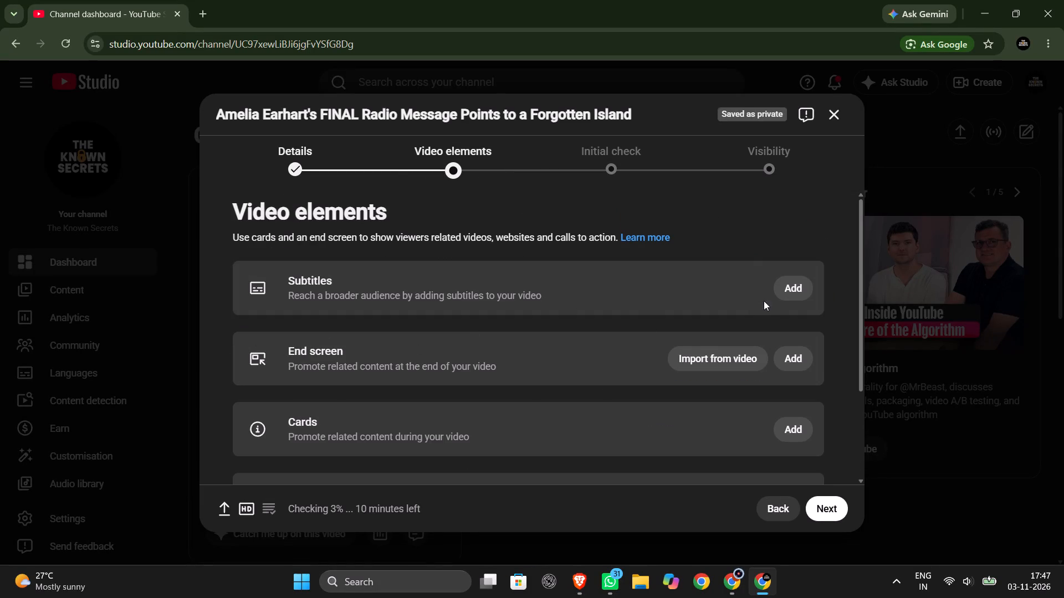
{"action": "scroll", "coordinate": [621, 377], "scroll_direction": "down", "scroll_amount": 2}
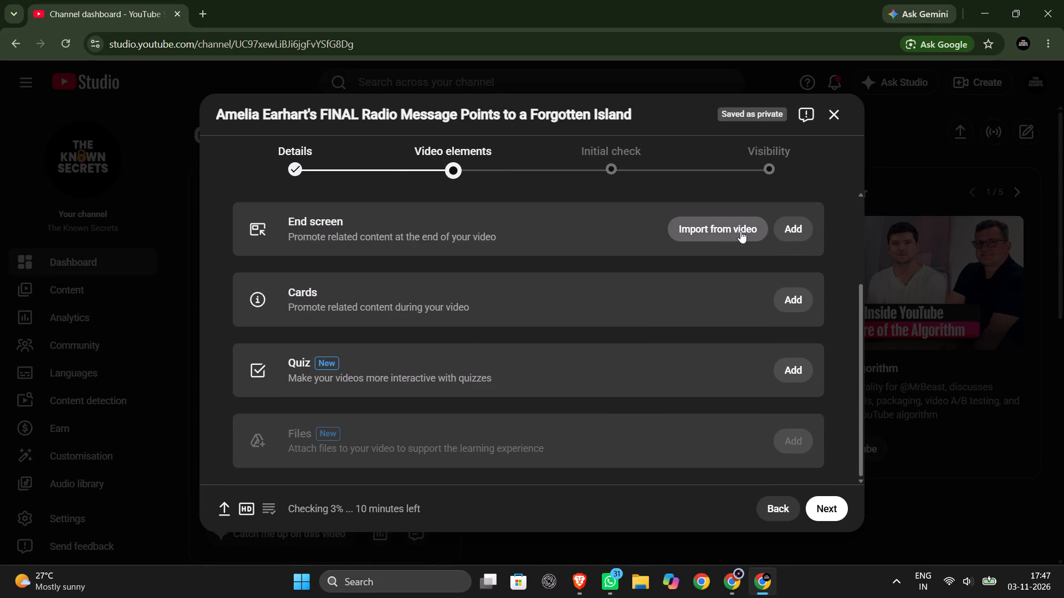
{"action": "left_click", "coordinate": [740, 231]}
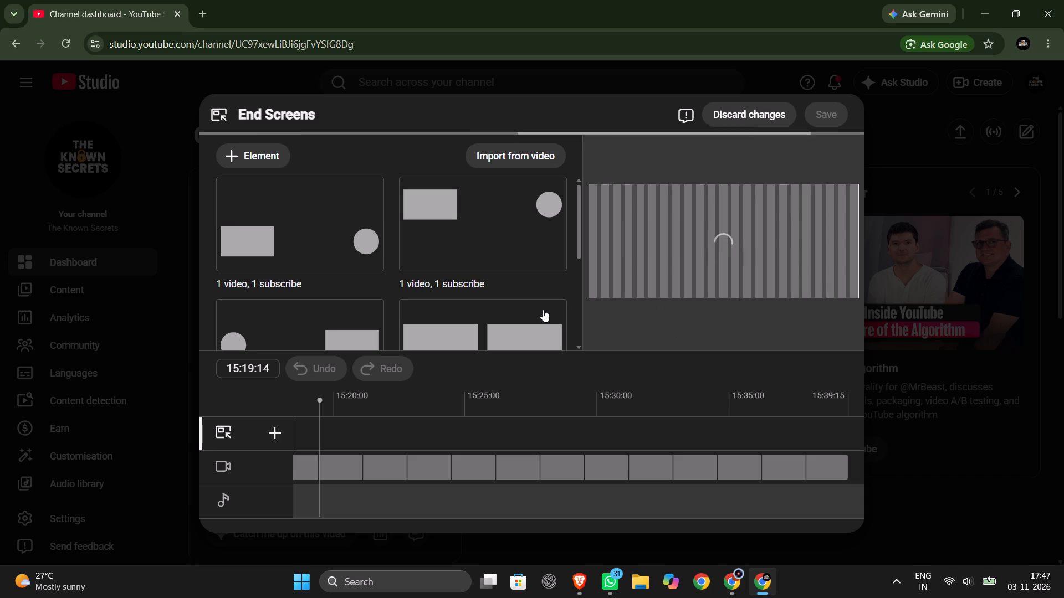
{"action": "scroll", "coordinate": [658, 277], "scroll_direction": "down", "scroll_amount": 2}
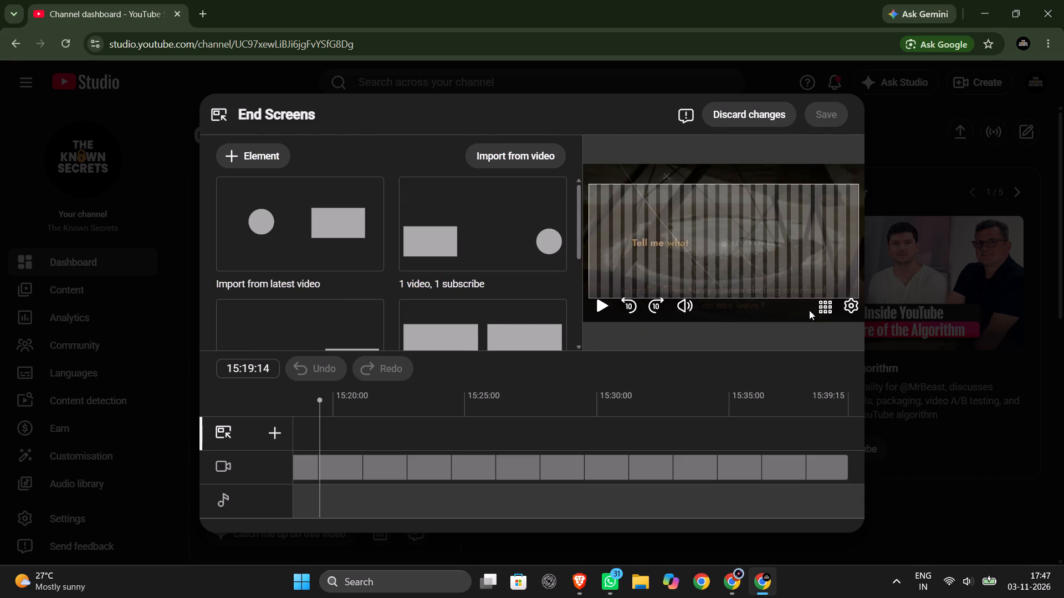
{"action": "scroll", "coordinate": [727, 322], "scroll_direction": "down", "scroll_amount": 1}
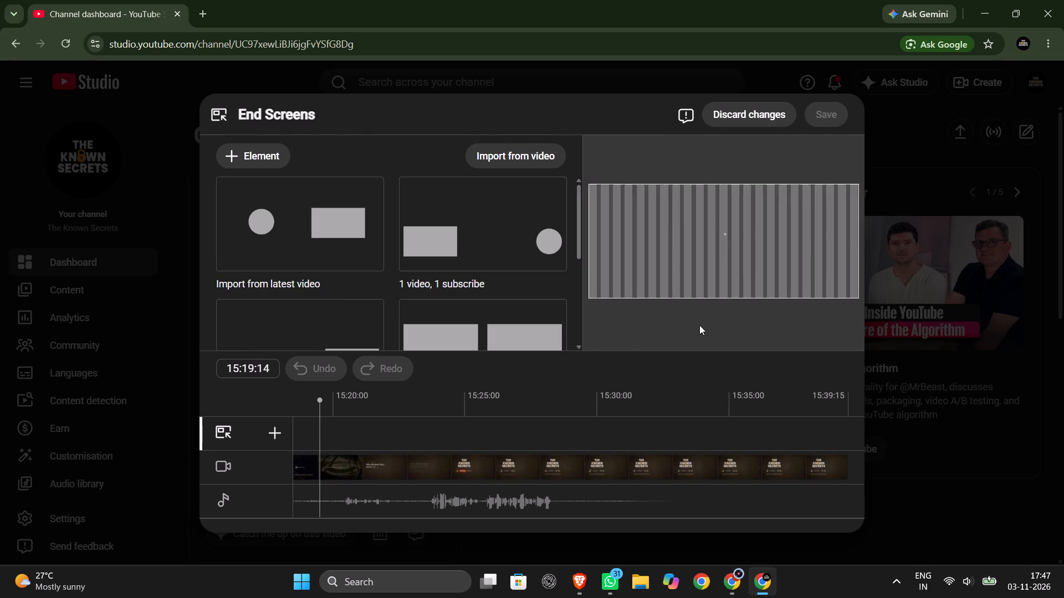
{"action": "scroll", "coordinate": [703, 326], "scroll_direction": "down", "scroll_amount": 2}
{"action": "scroll", "coordinate": [488, 265], "scroll_direction": "down", "scroll_amount": 2}
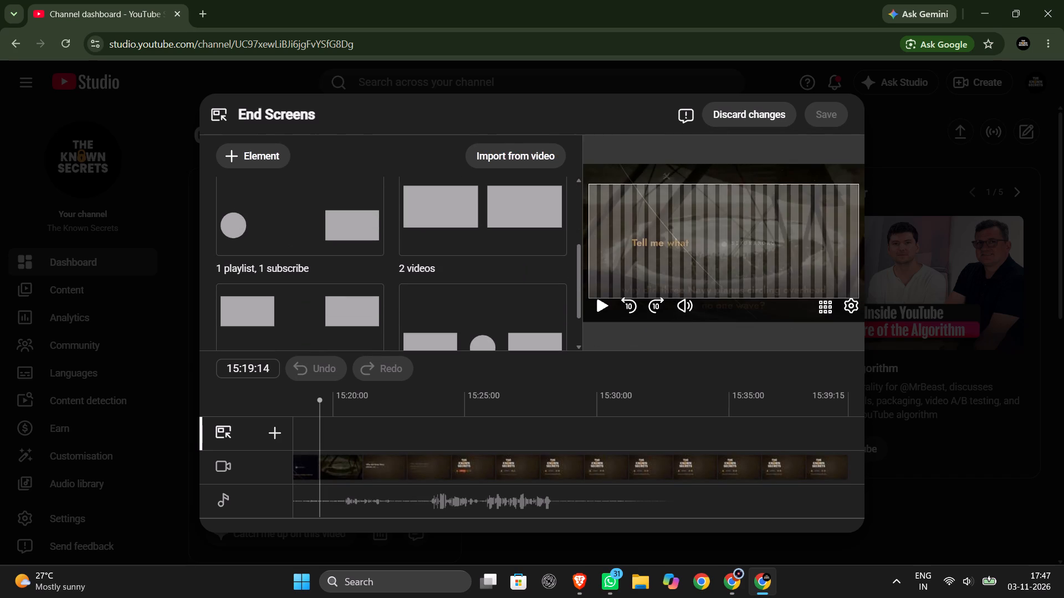
{"action": "left_click", "coordinate": [611, 300]}
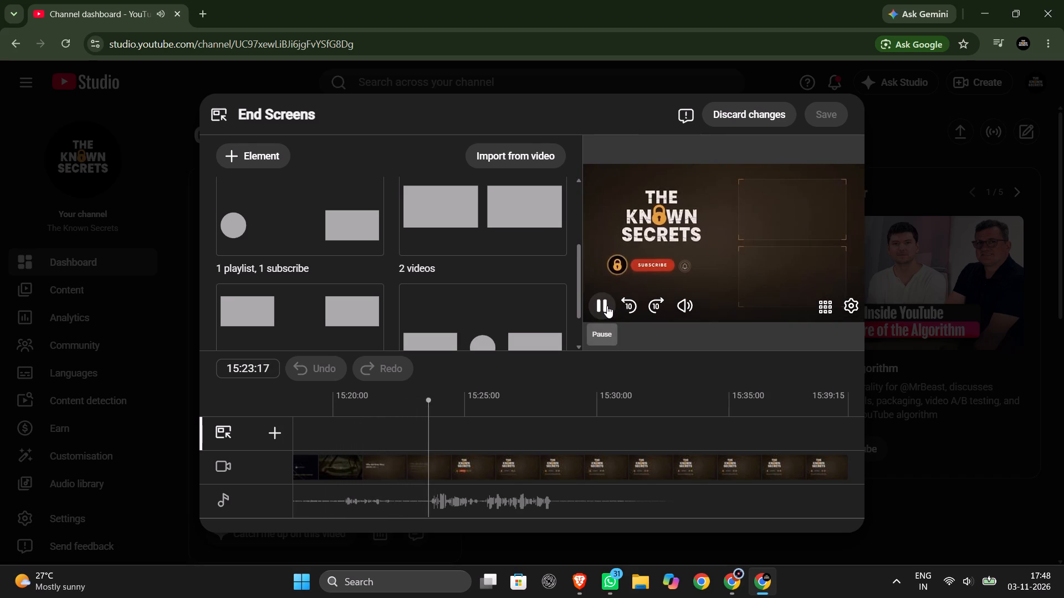
{"action": "left_click", "coordinate": [607, 306]}
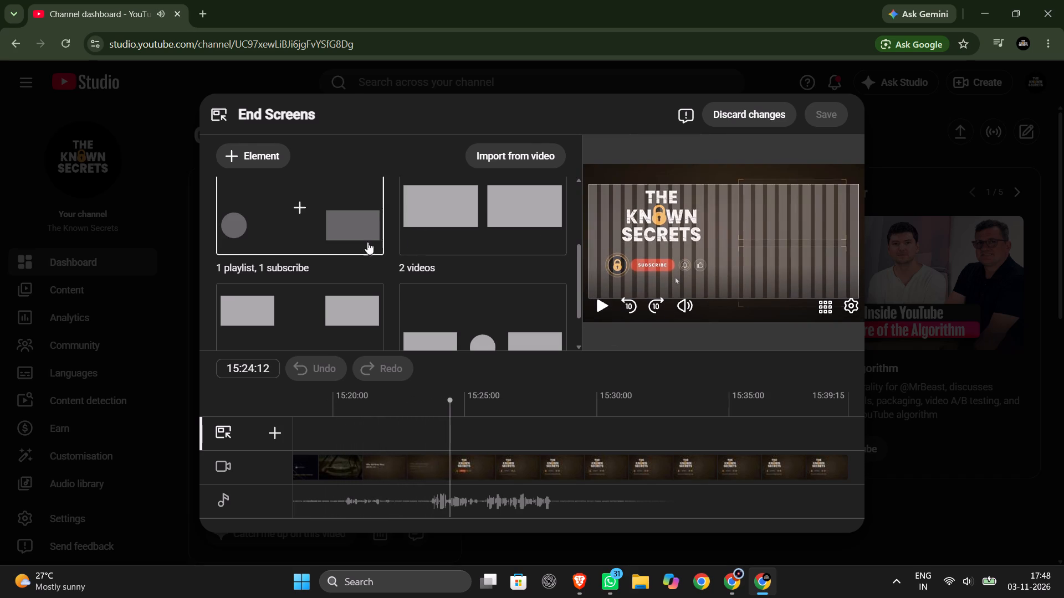
{"action": "left_click", "coordinate": [483, 223]}
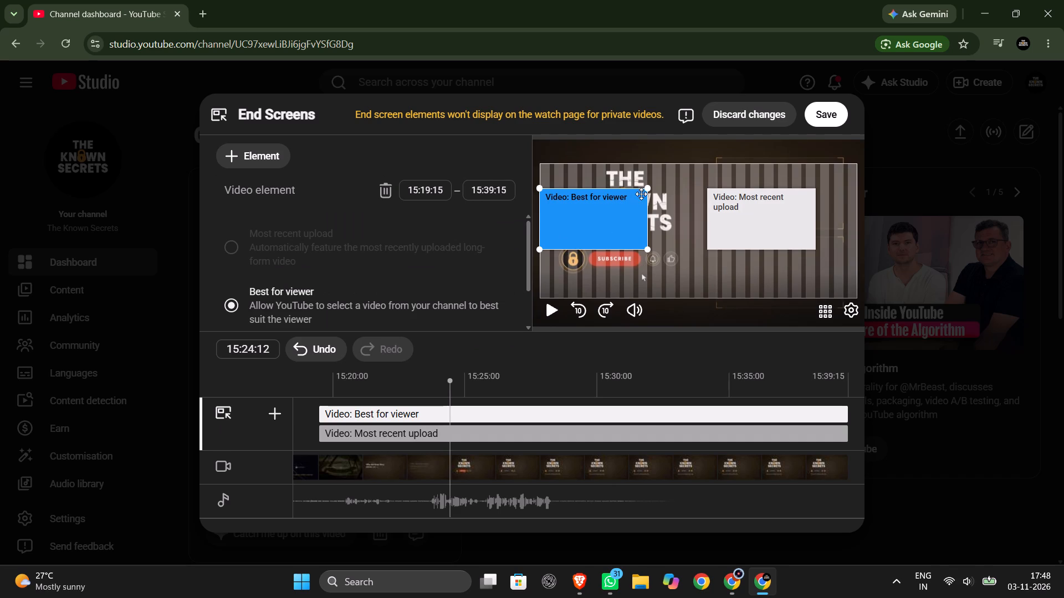
Delete the Best for viewer video element from the end screen.
{"action": "left_click", "coordinate": [611, 205]}
{"action": "left_click", "coordinate": [382, 196]}
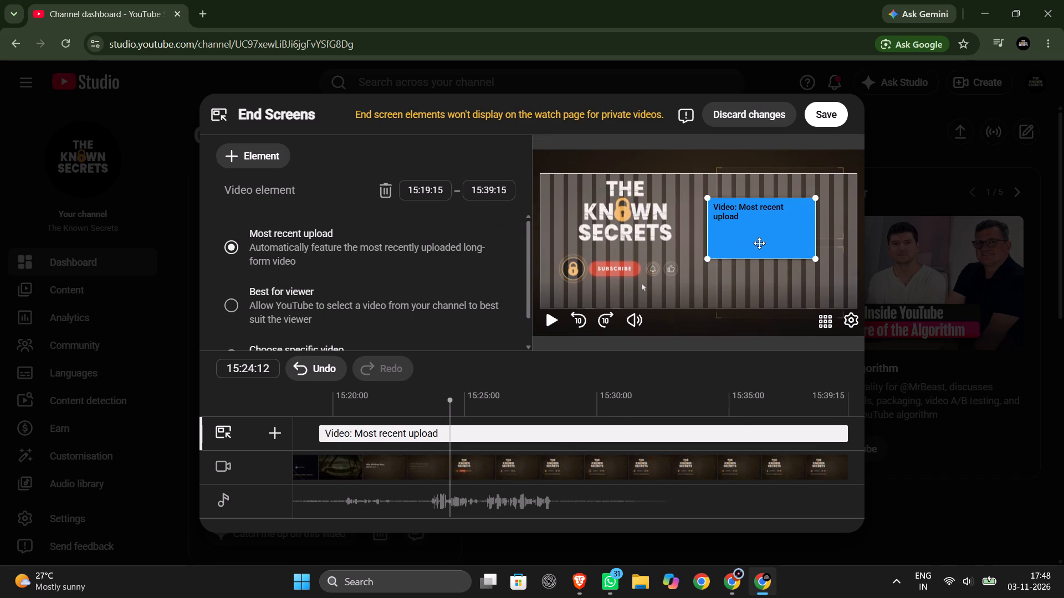
Position the Most recent upload element over the upper video frame of the closing card and save the end screen.
{"action": "left_click_drag", "start_coordinate": [768, 234], "coordinate": [785, 205]}
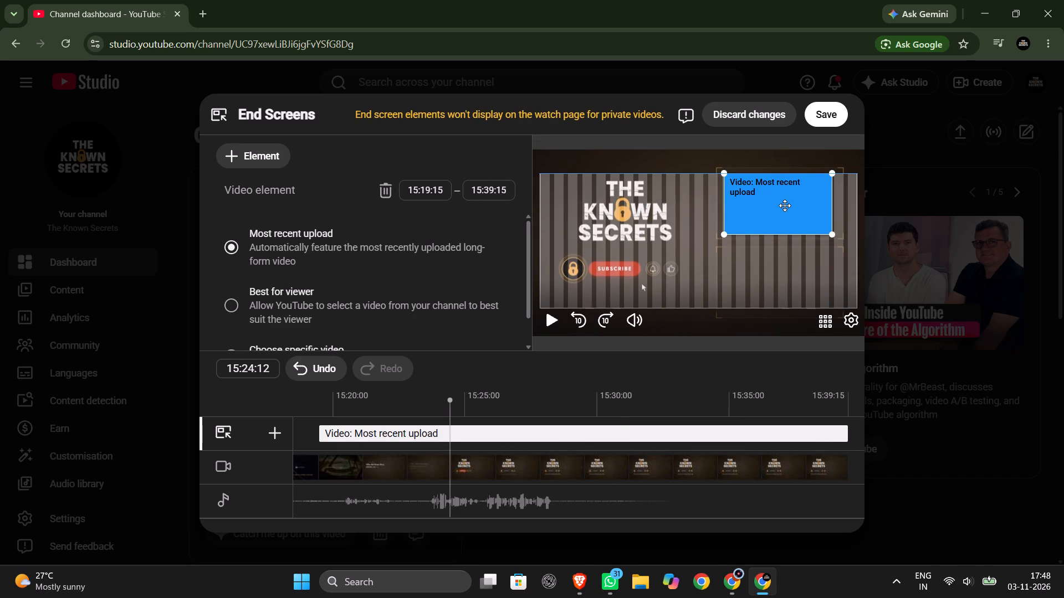
{"action": "left_click_drag", "start_coordinate": [785, 205], "coordinate": [787, 204]}
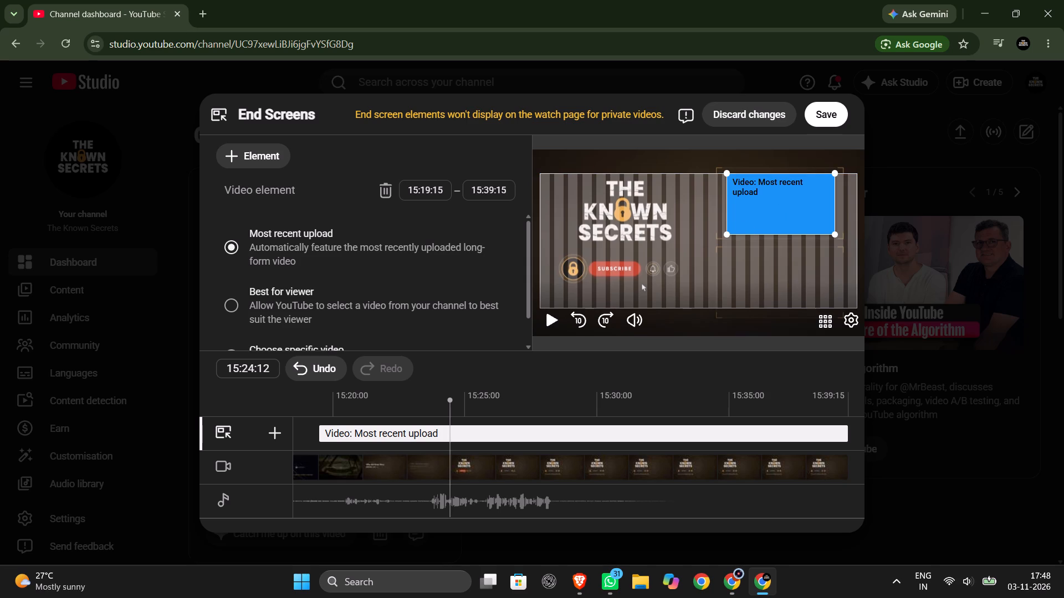
{"action": "left_click_drag", "start_coordinate": [641, 199], "coordinate": [636, 186]}
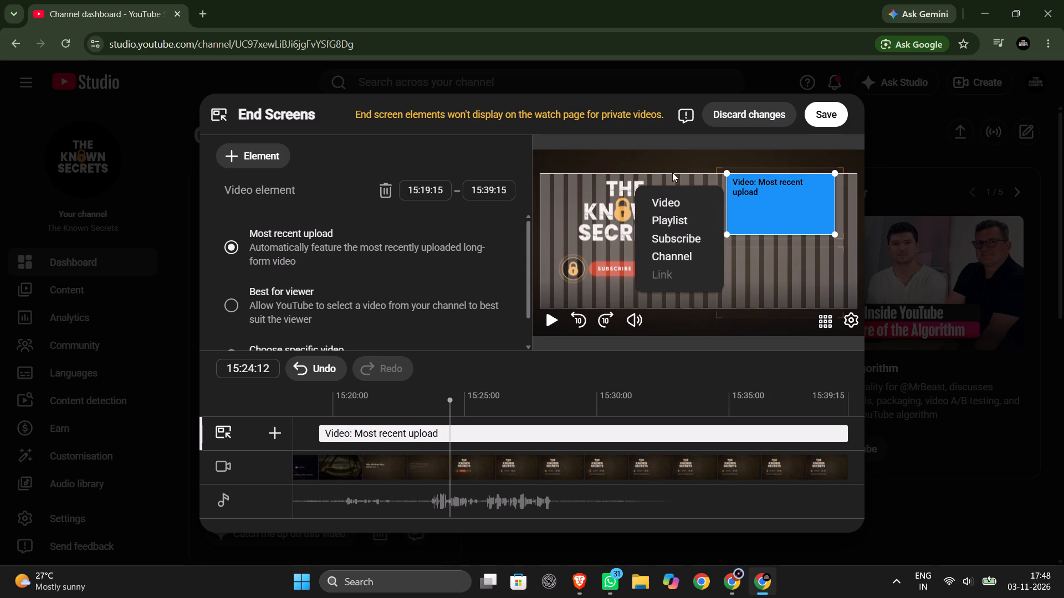
{"action": "double_click", "coordinate": [779, 190]}
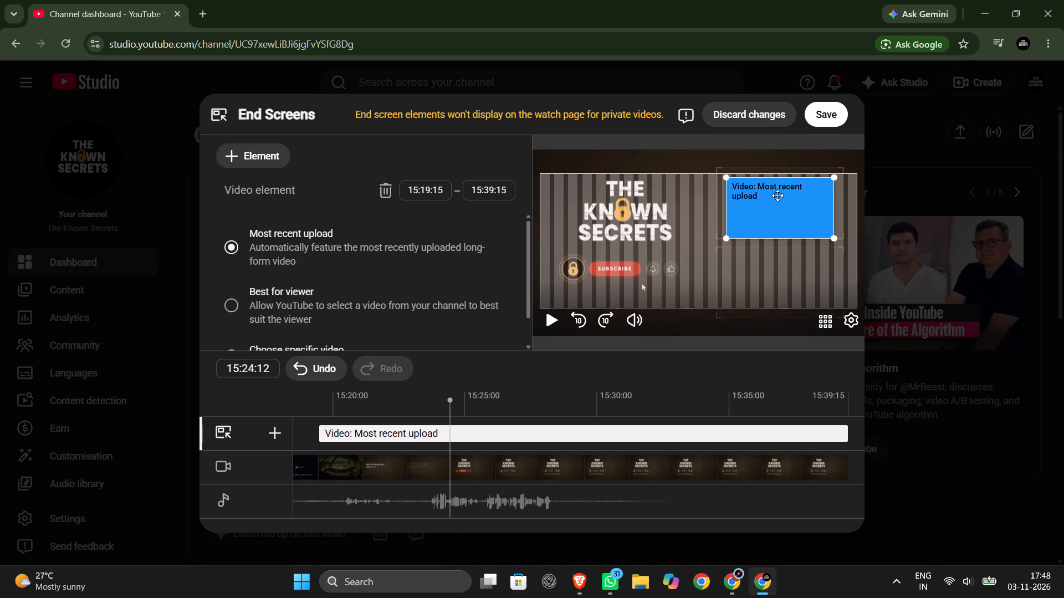
{"action": "scroll", "coordinate": [660, 229], "scroll_direction": "up", "scroll_amount": 3}
{"action": "scroll", "coordinate": [656, 230], "scroll_direction": "down", "scroll_amount": 2}
{"action": "left_click_drag", "start_coordinate": [765, 207], "coordinate": [758, 155]}
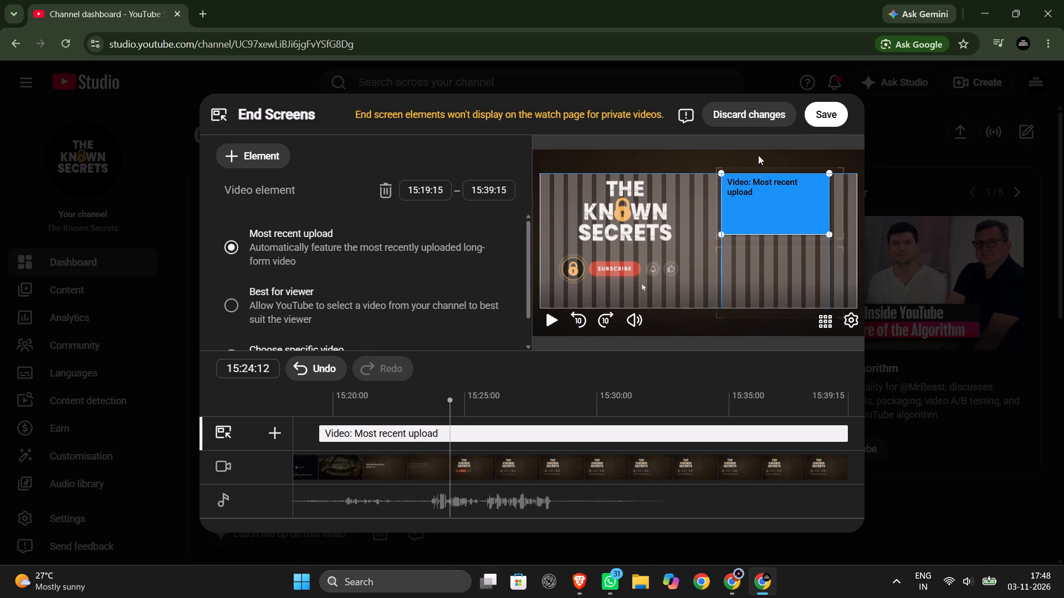
{"action": "left_click_drag", "start_coordinate": [758, 155], "coordinate": [765, 150]}
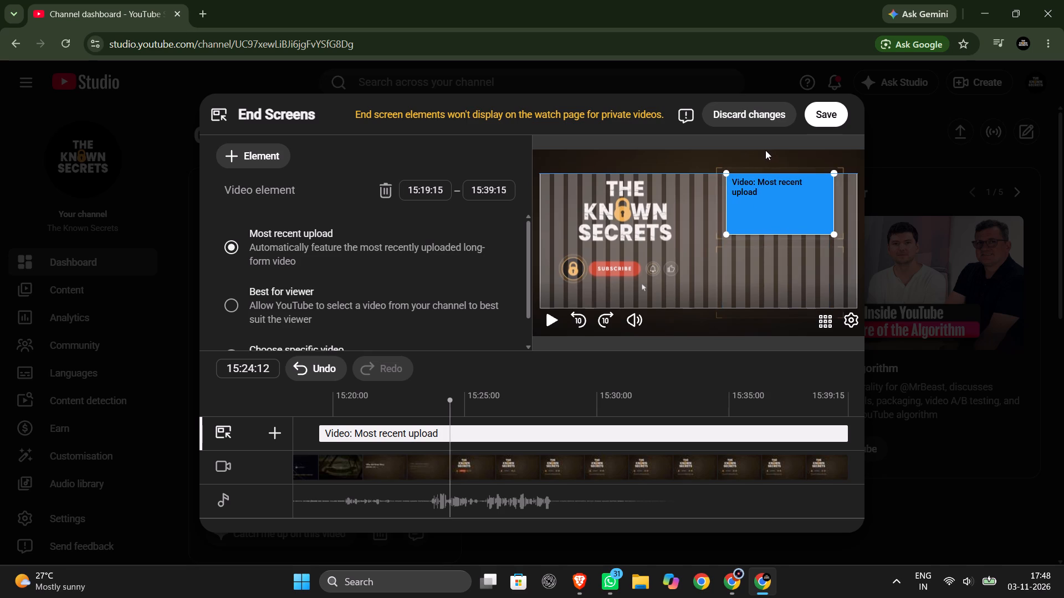
{"action": "left_click_drag", "start_coordinate": [765, 150], "coordinate": [765, 150]}
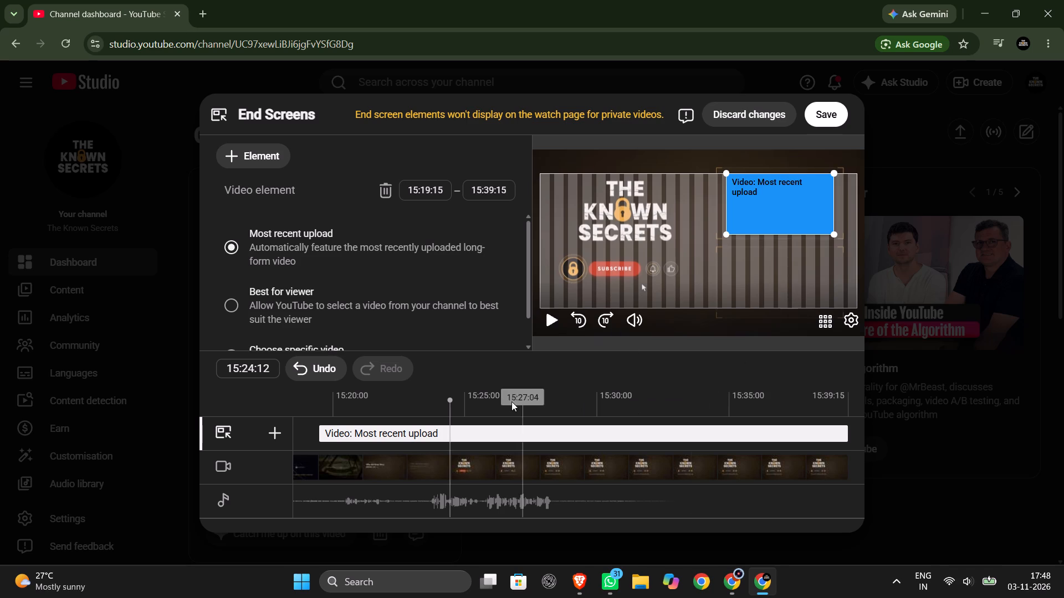
{"action": "left_click", "coordinate": [823, 114]}
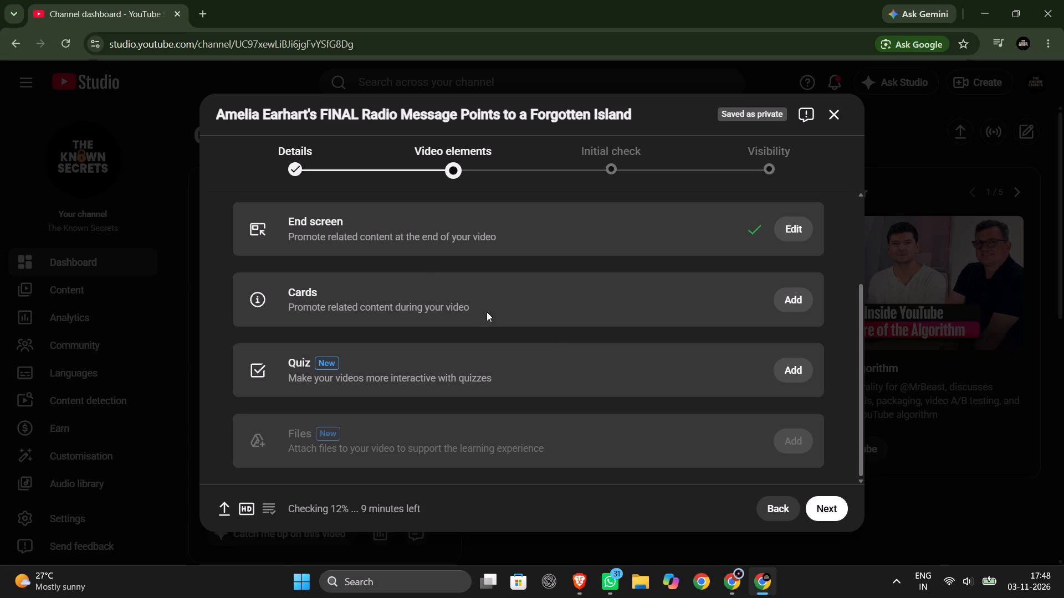
Open the cards editor for the video.
{"action": "left_click", "coordinate": [667, 306]}
{"action": "left_click", "coordinate": [797, 303]}
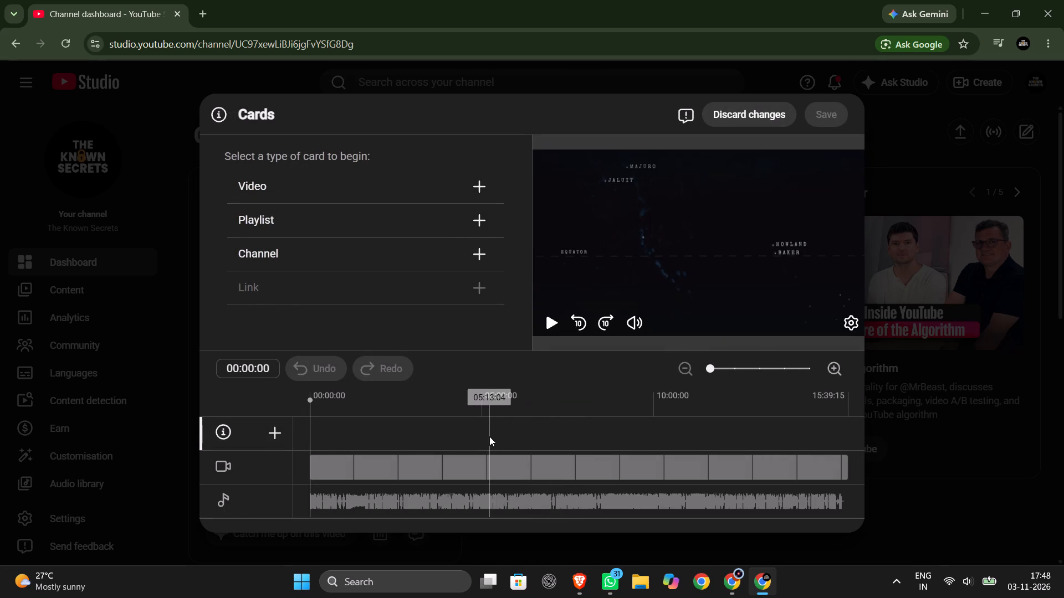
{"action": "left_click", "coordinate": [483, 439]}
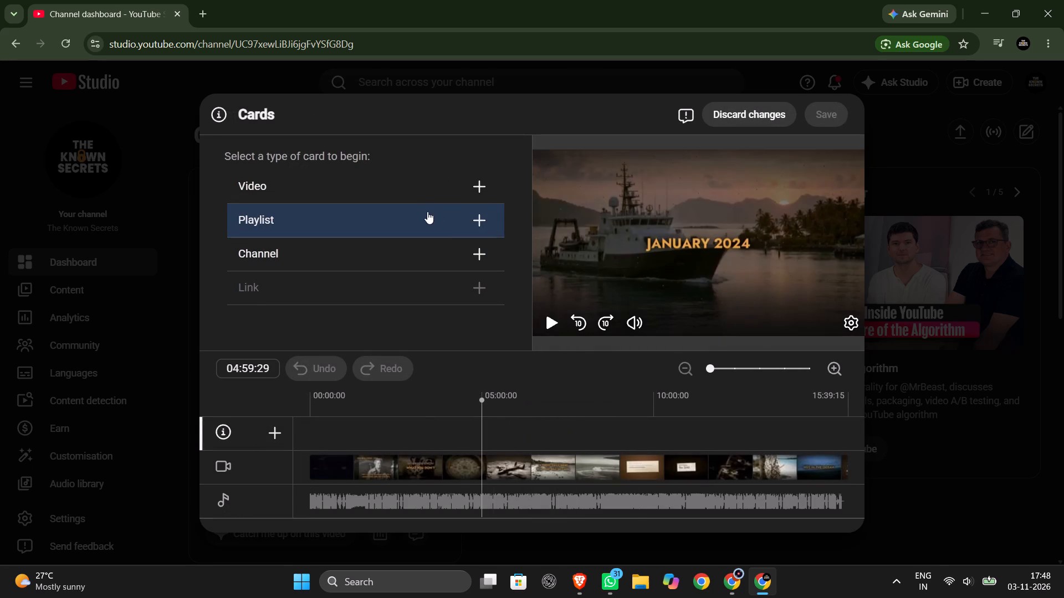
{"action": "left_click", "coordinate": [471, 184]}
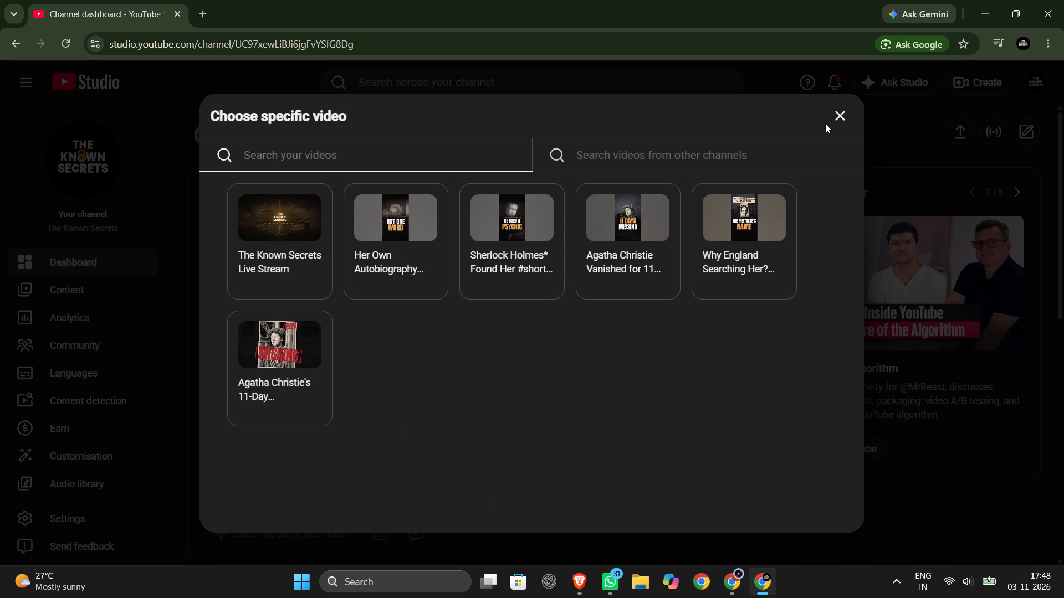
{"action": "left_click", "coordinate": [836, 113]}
Add a video card at 02:31:04 linking to the Short "Her Own Autobiography Skips Her Life 11 Days".
{"action": "left_click", "coordinate": [396, 430]}
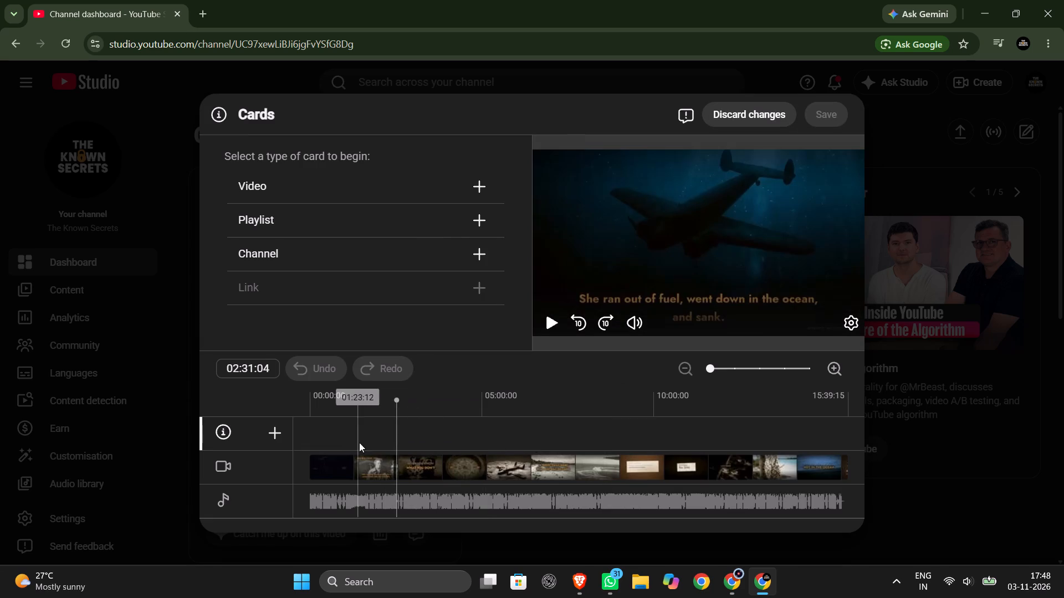
{"action": "left_click", "coordinate": [343, 179]}
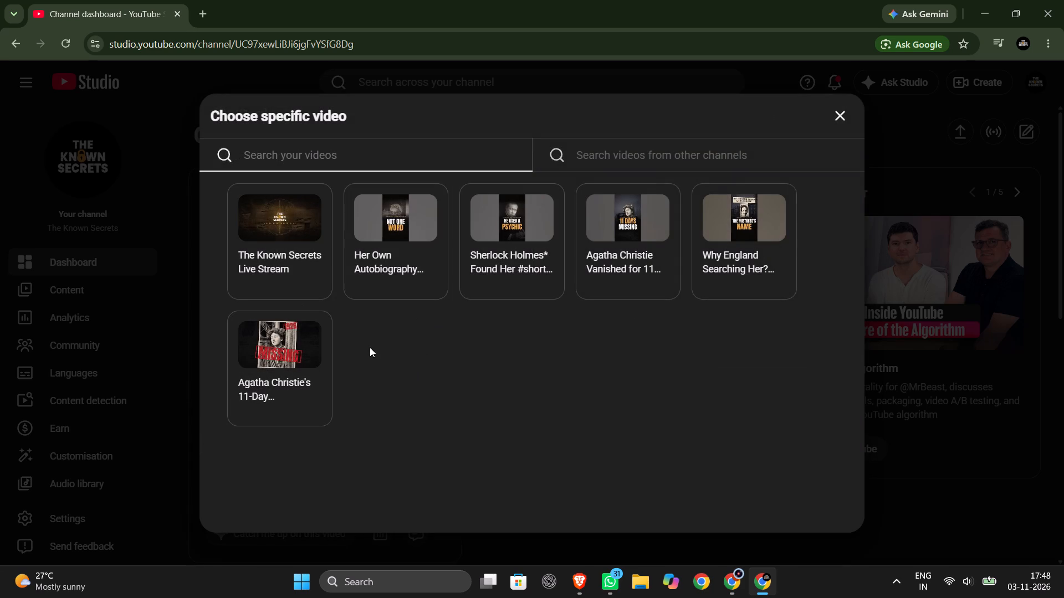
{"action": "left_click", "coordinate": [395, 212]}
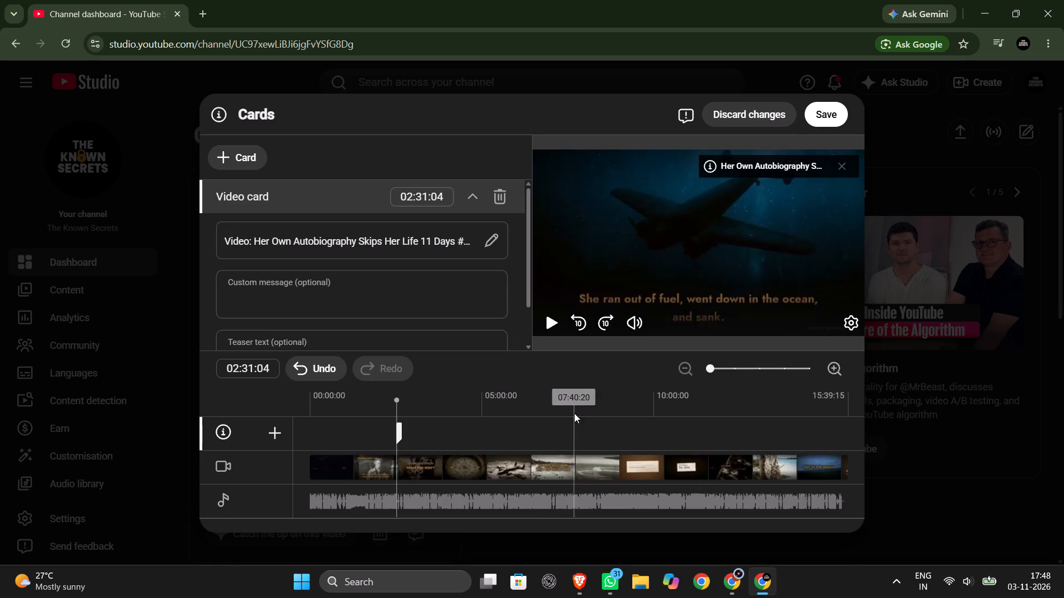
Add a second video card at 04:34:13 linking to the Short "Sherlock Holmes* Found Her".
{"action": "left_click", "coordinate": [452, 432]}
{"action": "left_click", "coordinate": [467, 418]}
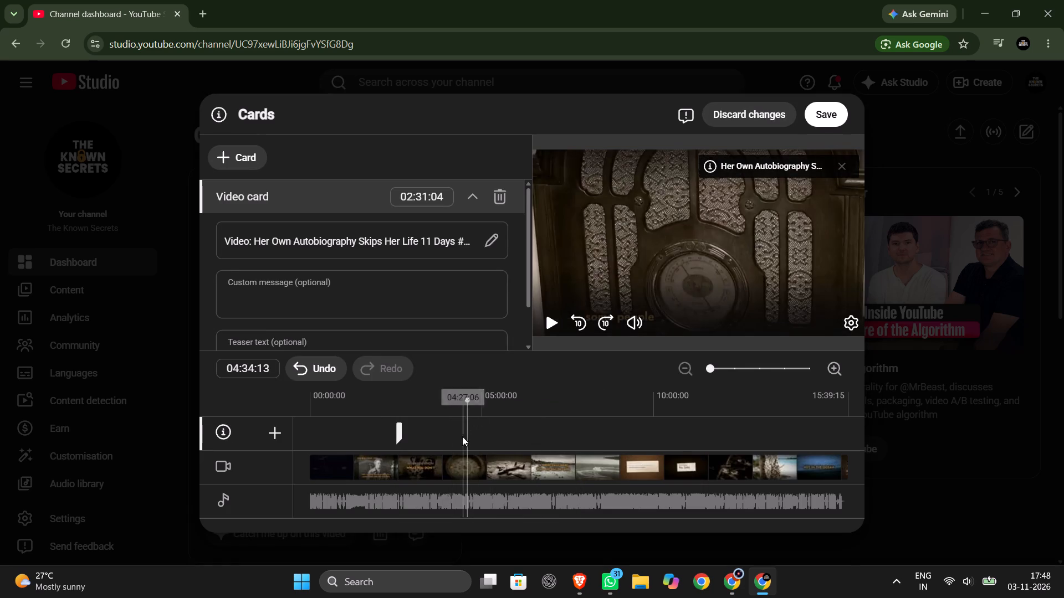
{"action": "left_click", "coordinate": [225, 152]}
{"action": "left_click", "coordinate": [243, 157]}
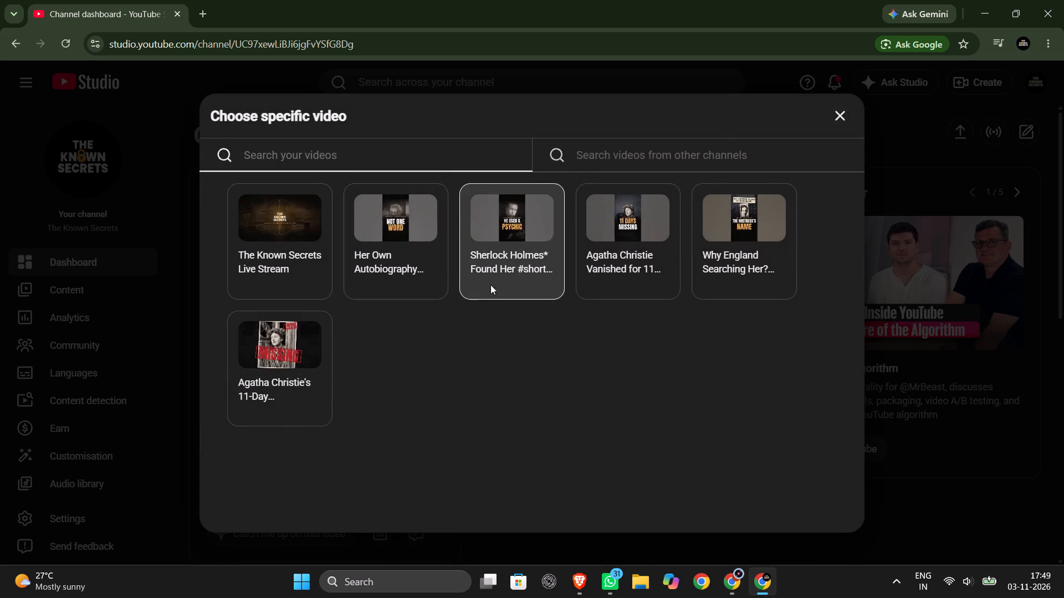
{"action": "left_click", "coordinate": [504, 250]}
Add a third video card at 07:01:29 linking to the video "Agatha Christie's 11-Day DISAPPEARANCE".
{"action": "left_click", "coordinate": [551, 447]}
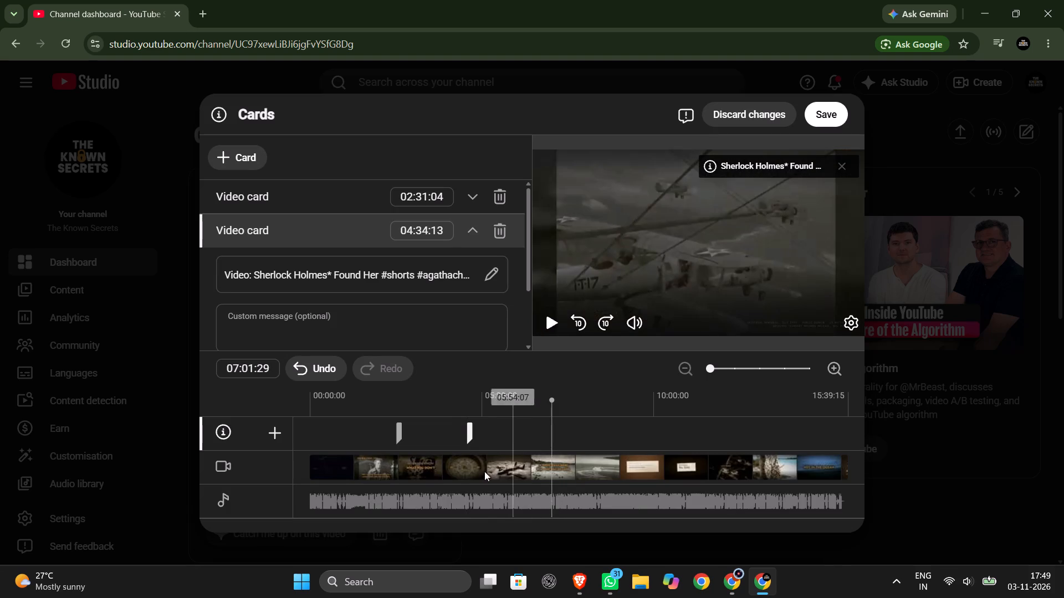
{"action": "left_click", "coordinate": [243, 151]}
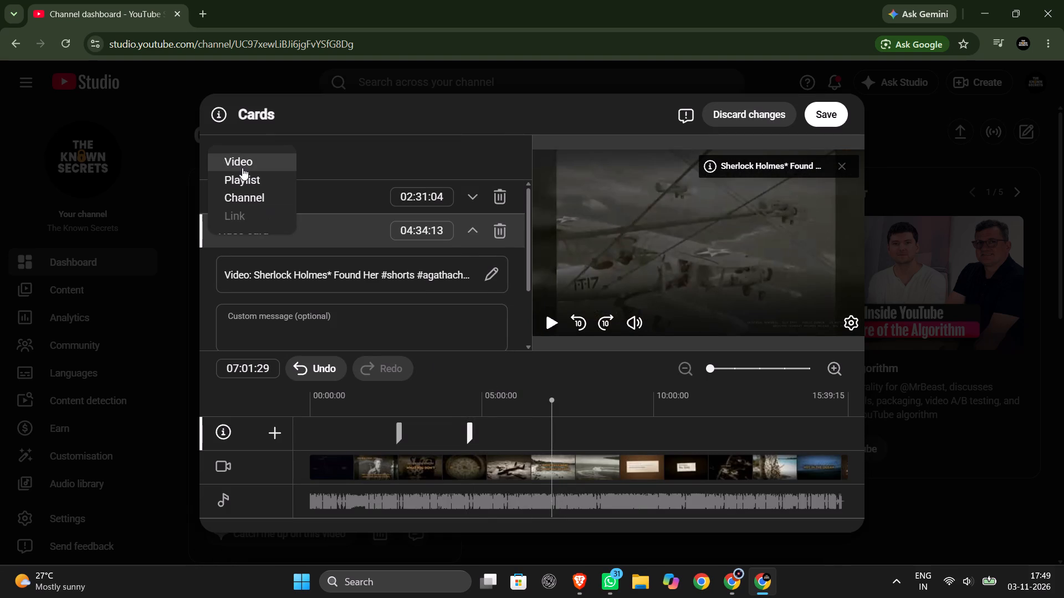
{"action": "left_click", "coordinate": [242, 167]}
{"action": "left_click", "coordinate": [287, 361]}
Add a fourth video card at 09:43:29 linking to the Short "Agatha Christie Vanished for 11 Days".
{"action": "left_click", "coordinate": [644, 452]}
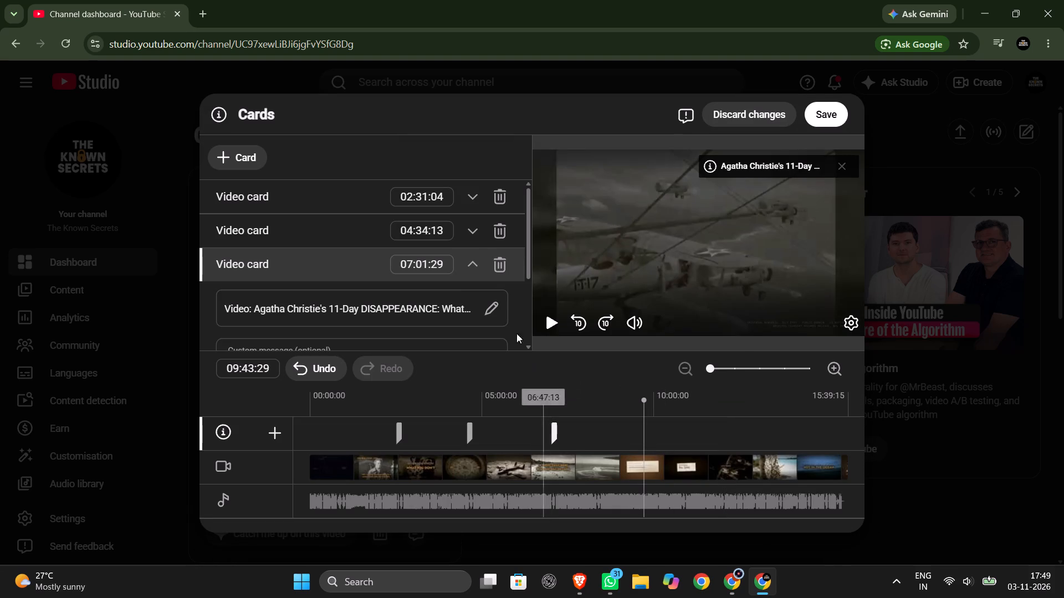
{"action": "left_click", "coordinate": [228, 159]}
{"action": "left_click", "coordinate": [261, 163]}
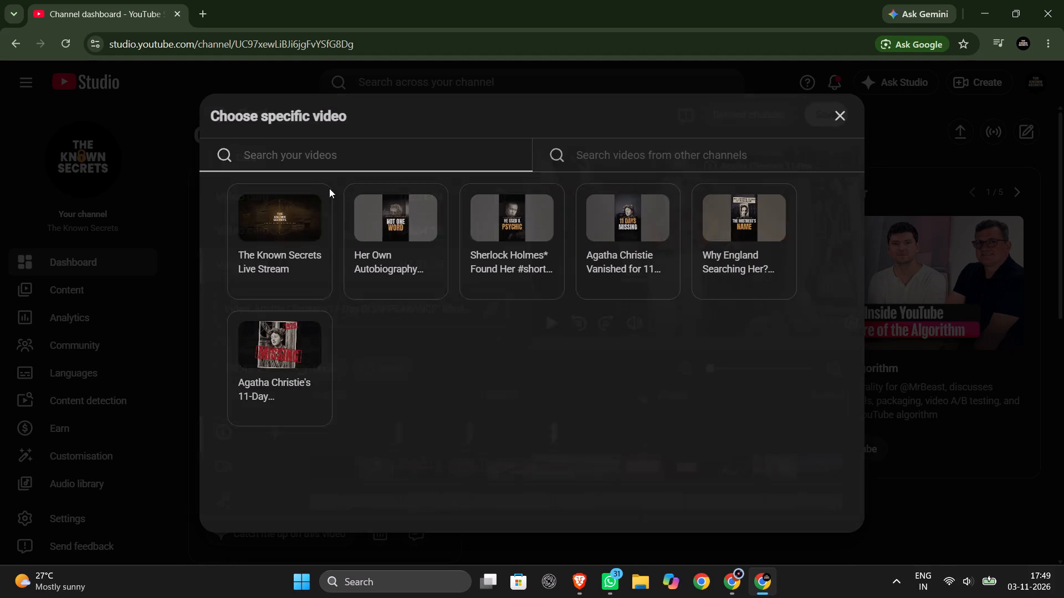
{"action": "left_click", "coordinate": [639, 233]}
Add a fifth video card at 12:28:13 linking to the Short "Why England Searching Her?".
{"action": "left_click", "coordinate": [739, 433]}
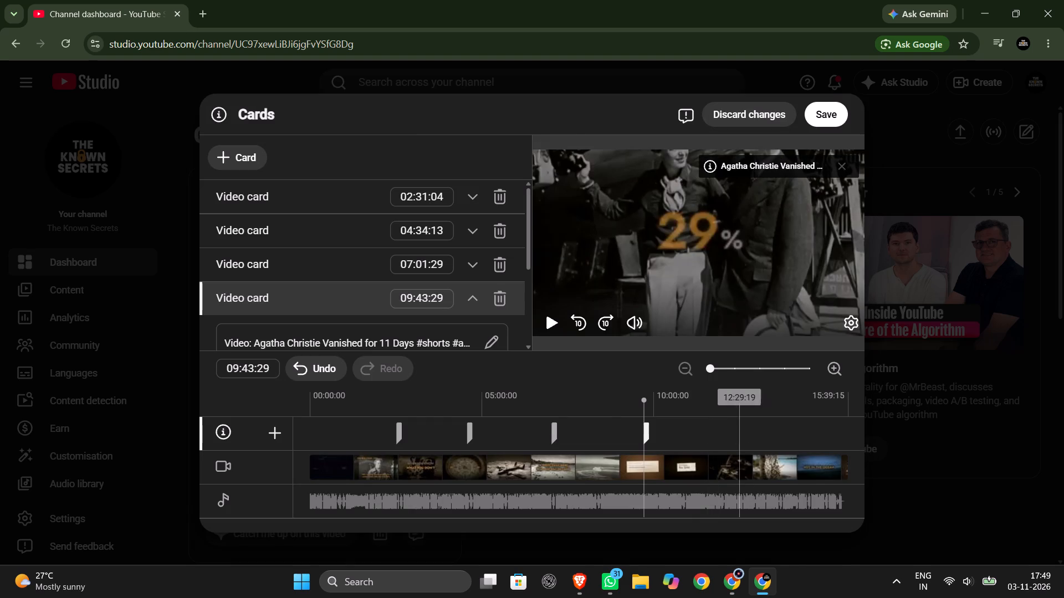
{"action": "left_click", "coordinate": [231, 158]}
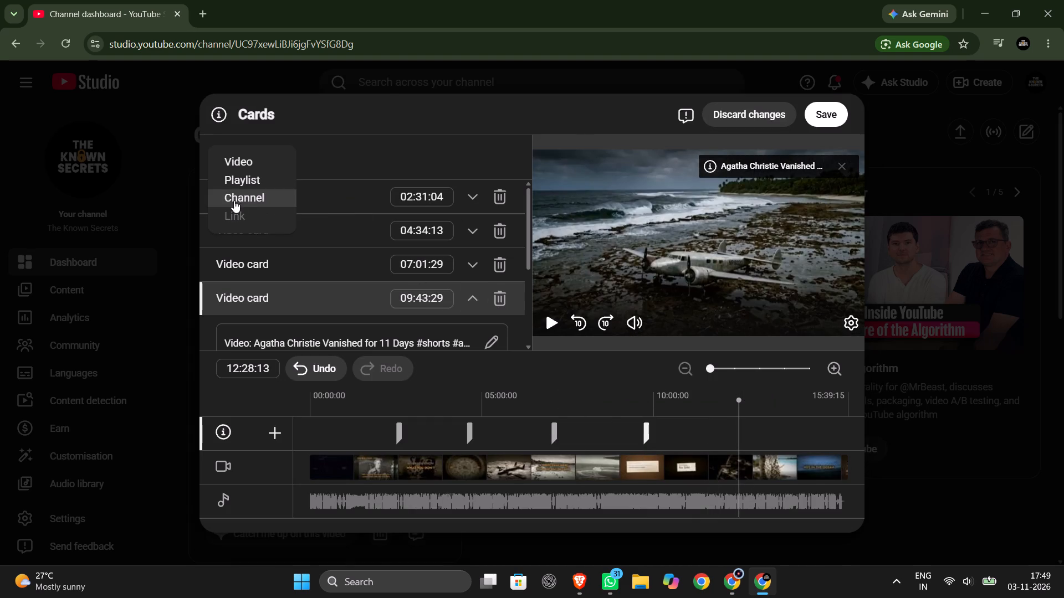
{"action": "left_click", "coordinate": [248, 161]}
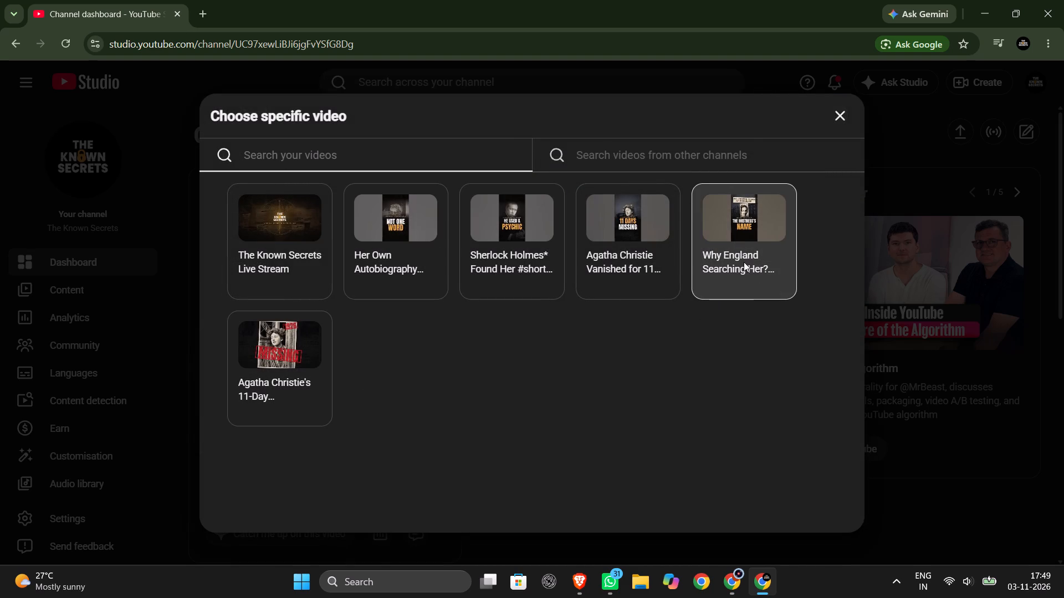
{"action": "left_click", "coordinate": [748, 236]}
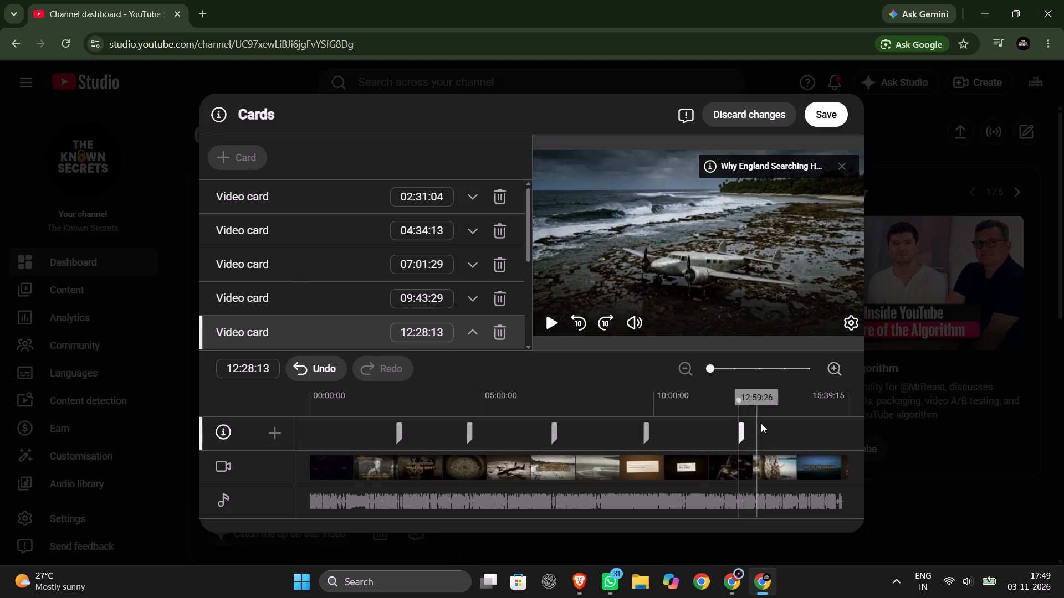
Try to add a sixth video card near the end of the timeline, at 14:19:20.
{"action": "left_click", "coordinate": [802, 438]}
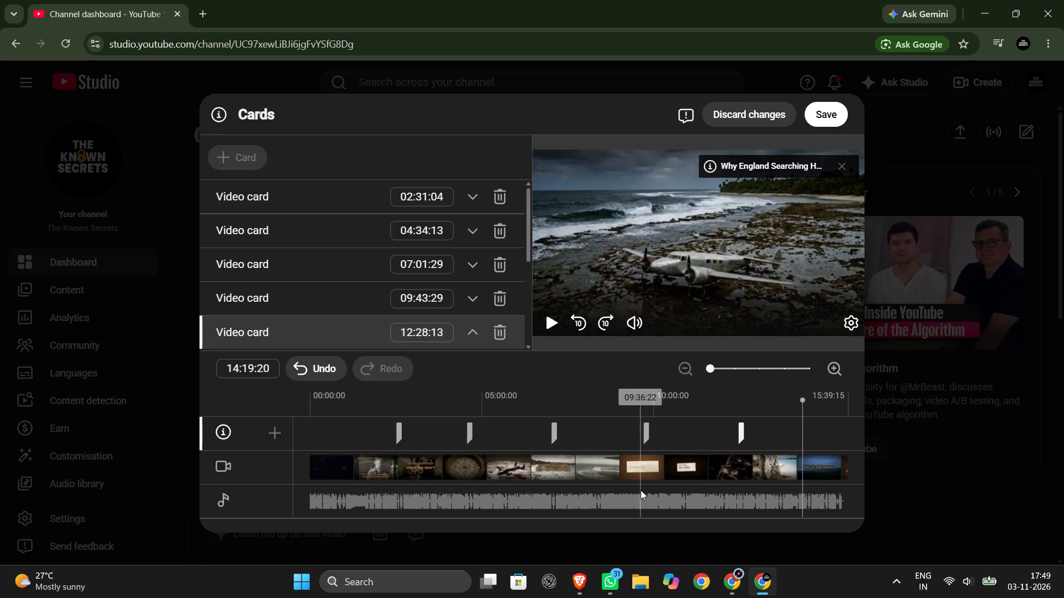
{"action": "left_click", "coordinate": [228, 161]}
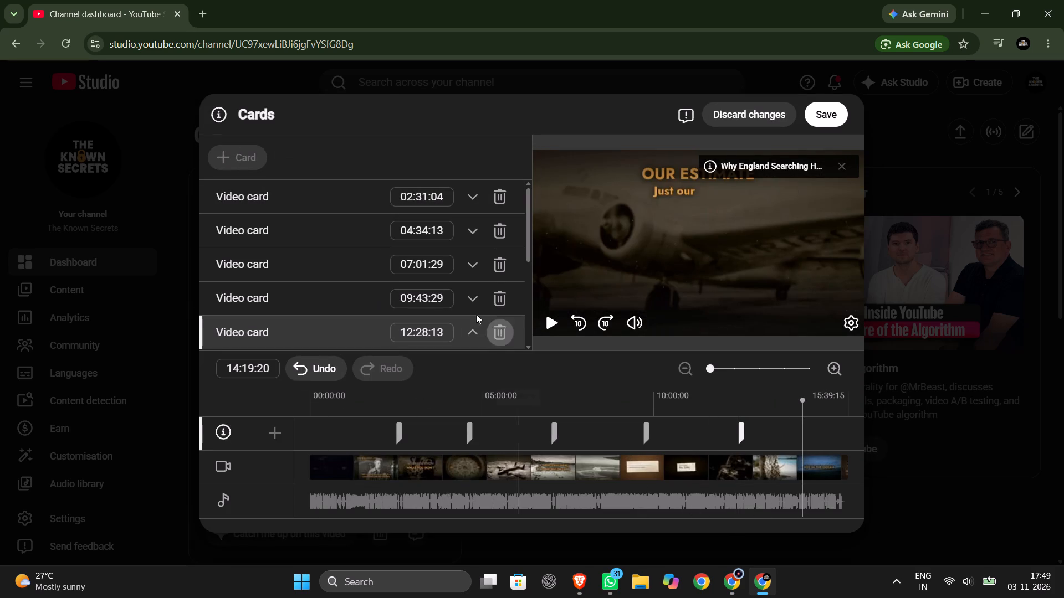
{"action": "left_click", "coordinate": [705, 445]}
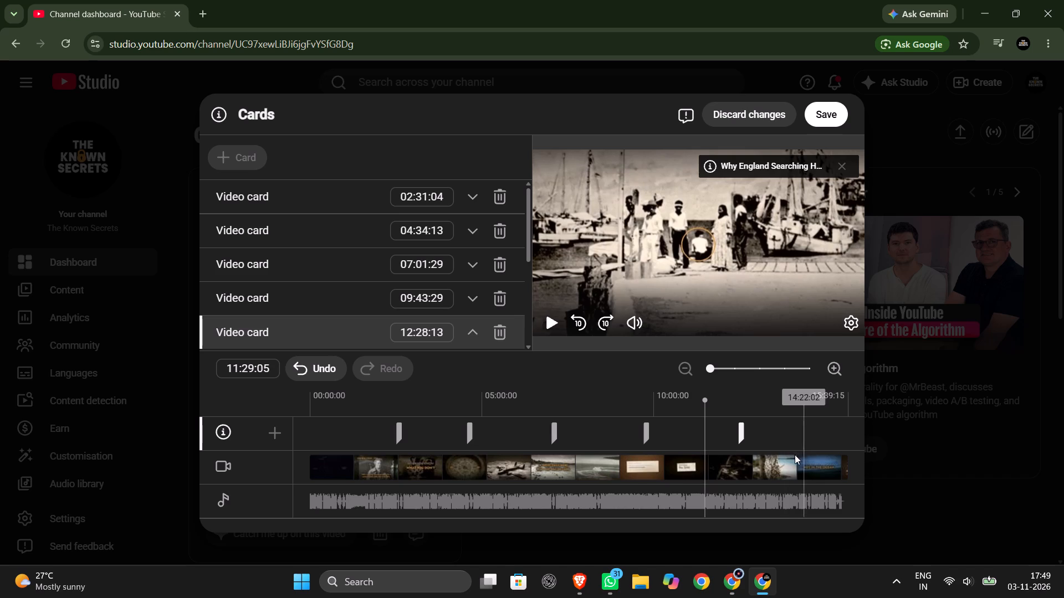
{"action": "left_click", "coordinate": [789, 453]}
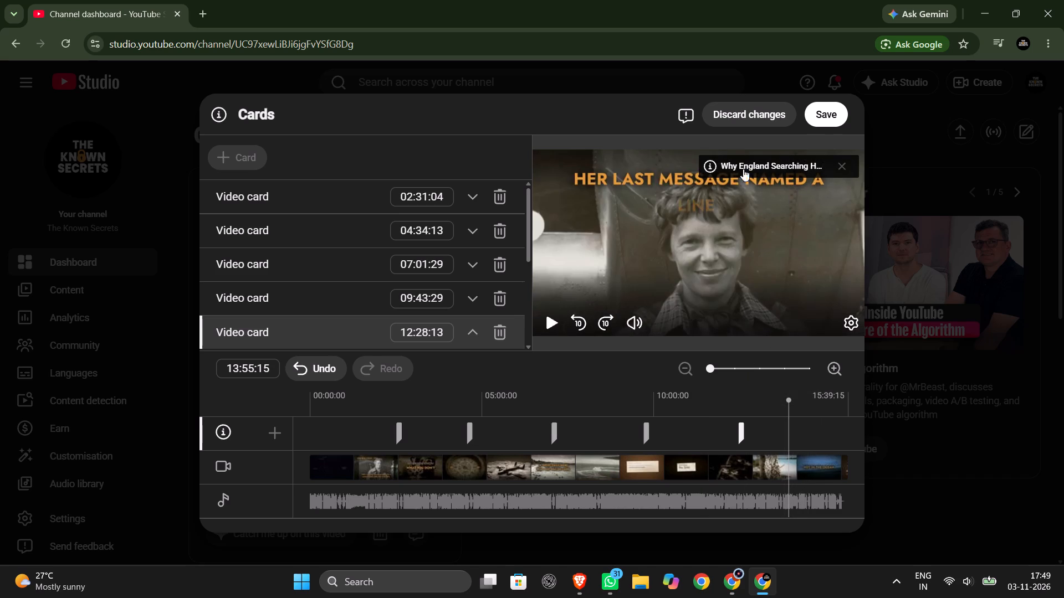
Shift the fourth video card to 09:37:28 and the fifth to 12:21:05, and save the cards.
{"action": "left_click", "coordinate": [647, 431]}
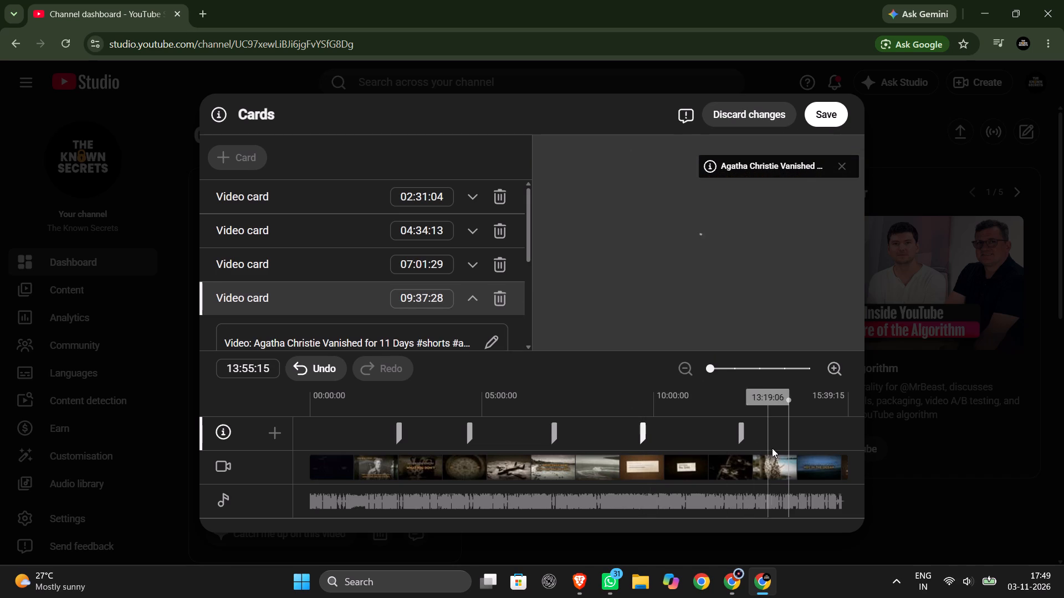
{"action": "left_click", "coordinate": [741, 434]}
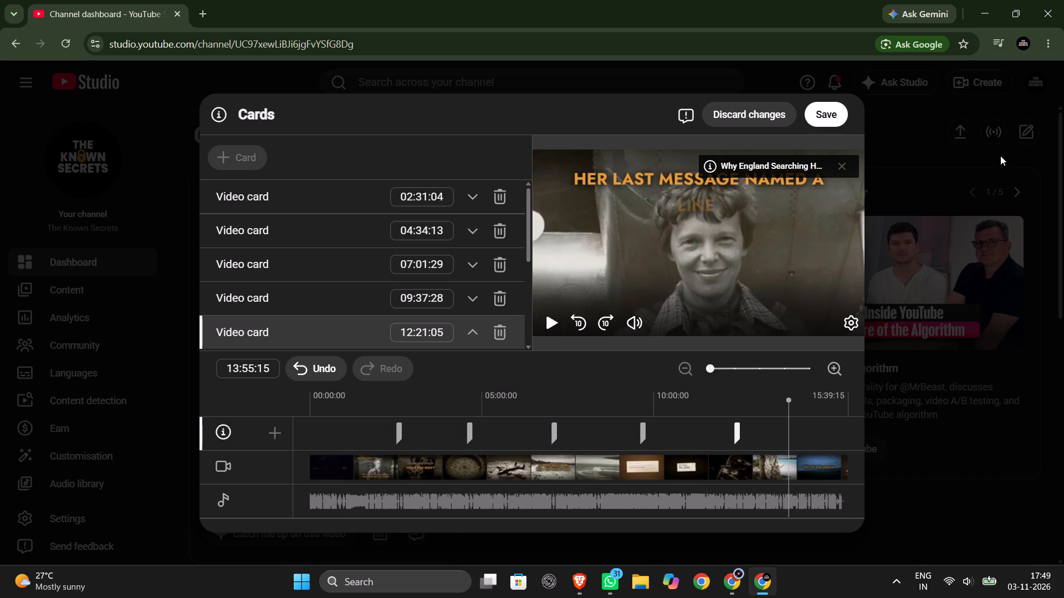
{"action": "left_click", "coordinate": [837, 114]}
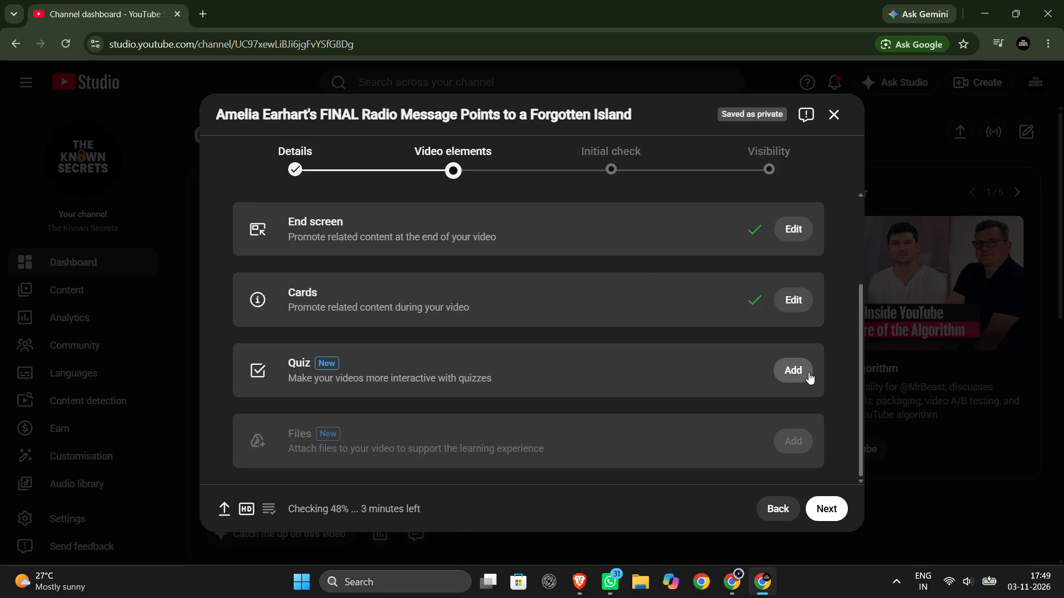
Return to the Details stage of the Amelia Earhart upload and switch to another open window.
{"action": "left_click", "coordinate": [305, 154]}
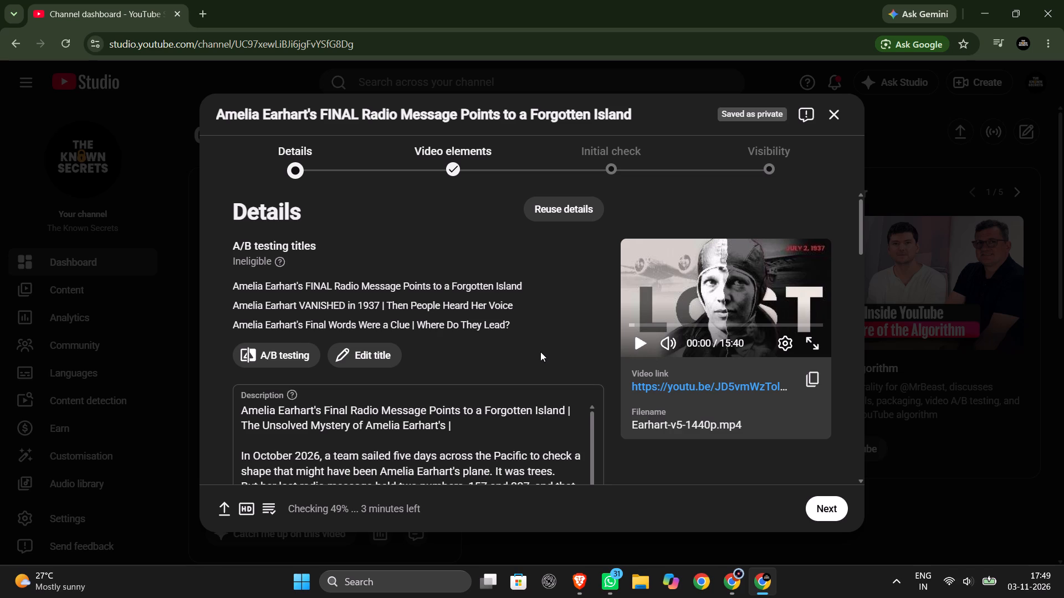
{"action": "key", "text": "alt+Tab"}
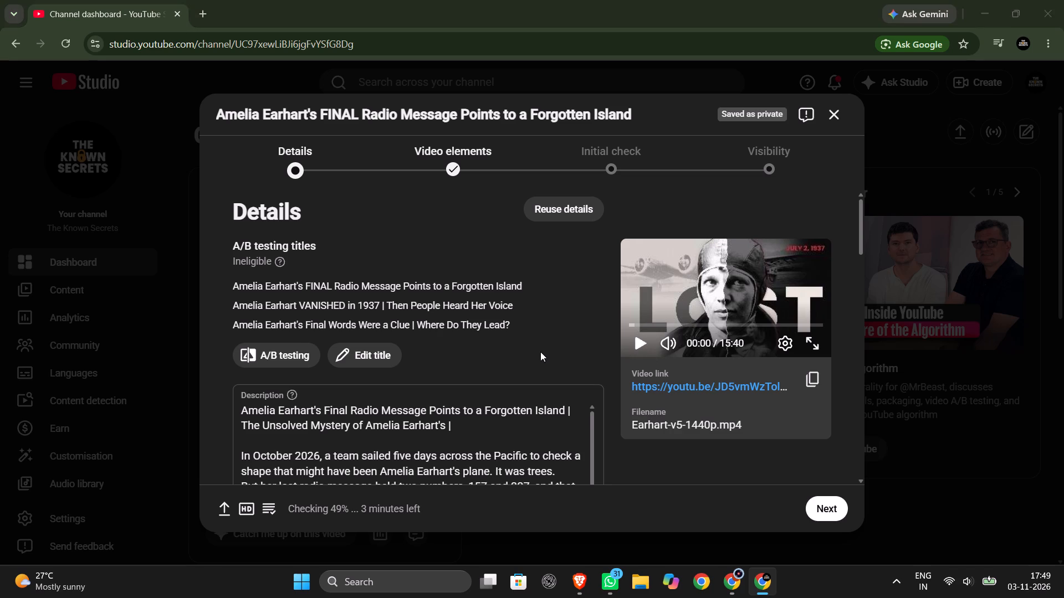
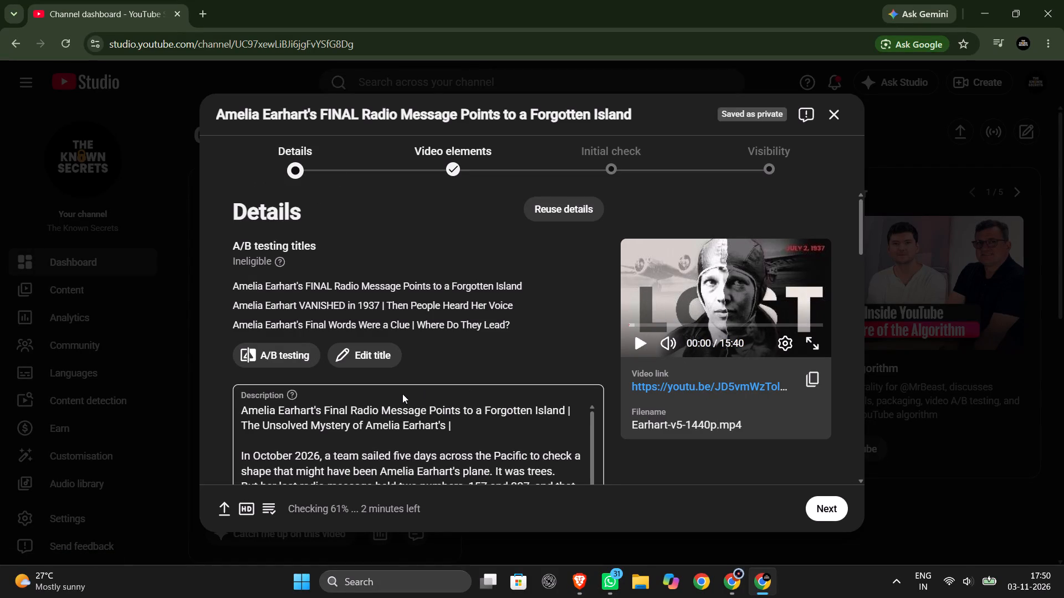
Review the video description on the Details stage, including its chapter list, sources and credits.
{"action": "scroll", "coordinate": [525, 335], "scroll_direction": "down", "scroll_amount": 2}
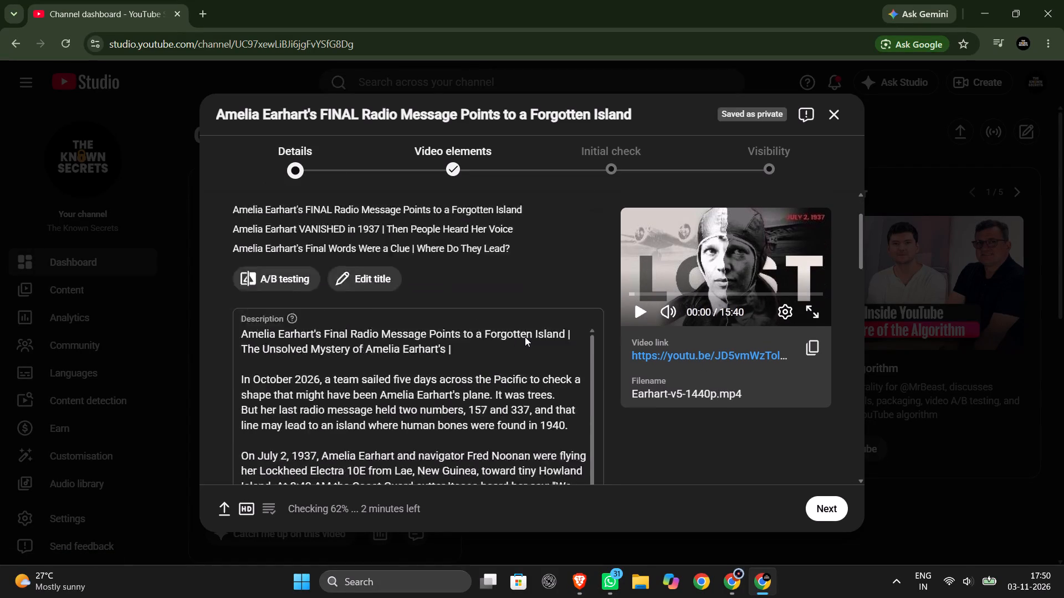
{"action": "scroll", "coordinate": [525, 337], "scroll_direction": "down", "scroll_amount": 6}
{"action": "scroll", "coordinate": [521, 431], "scroll_direction": "down", "scroll_amount": 15}
{"action": "scroll", "coordinate": [460, 393], "scroll_direction": "up", "scroll_amount": 5}
{"action": "scroll", "coordinate": [460, 393], "scroll_direction": "down", "scroll_amount": 6}
{"action": "scroll", "coordinate": [380, 362], "scroll_direction": "up", "scroll_amount": 9}
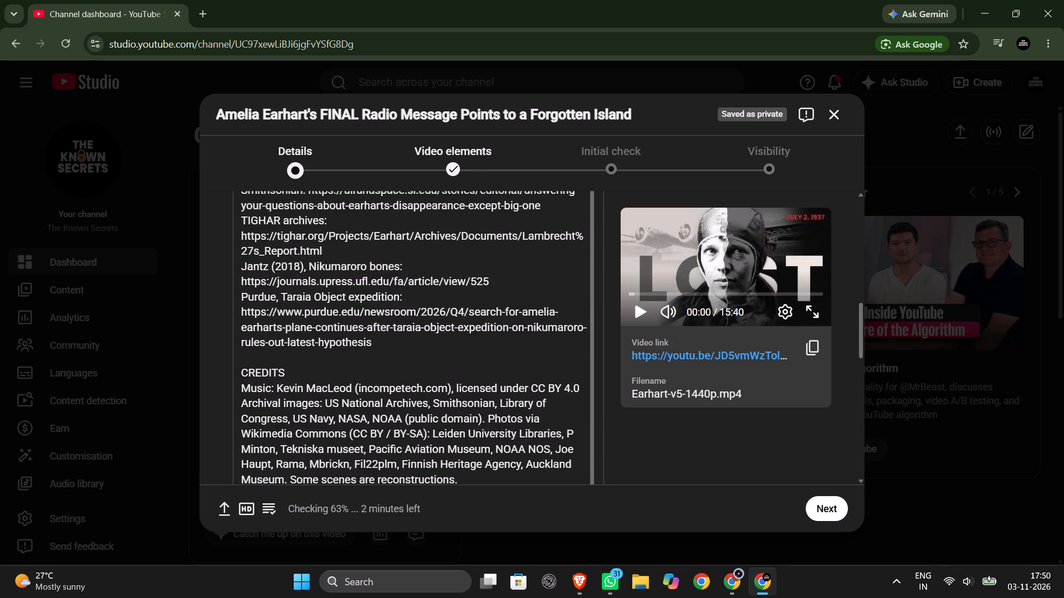
{"action": "scroll", "coordinate": [380, 361], "scroll_direction": "up", "scroll_amount": 7}
{"action": "scroll", "coordinate": [383, 373], "scroll_direction": "down", "scroll_amount": 2}
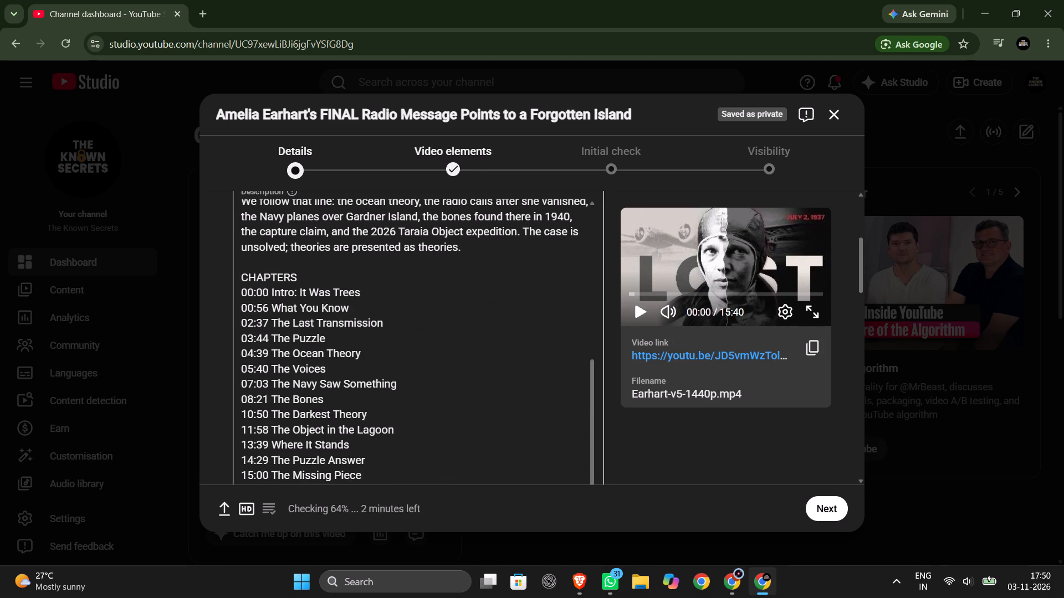
Preview the uploaded video on its watch page, skipping through the chapters up to The Navy Saw Something, and close the page.
{"action": "left_click", "coordinate": [724, 354]}
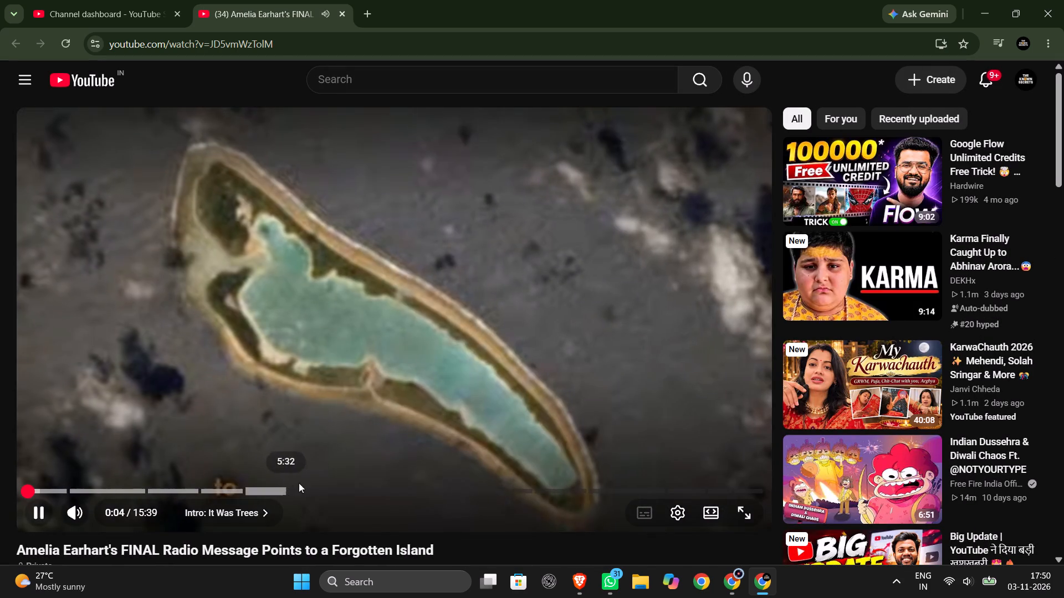
{"action": "left_click", "coordinate": [232, 495]}
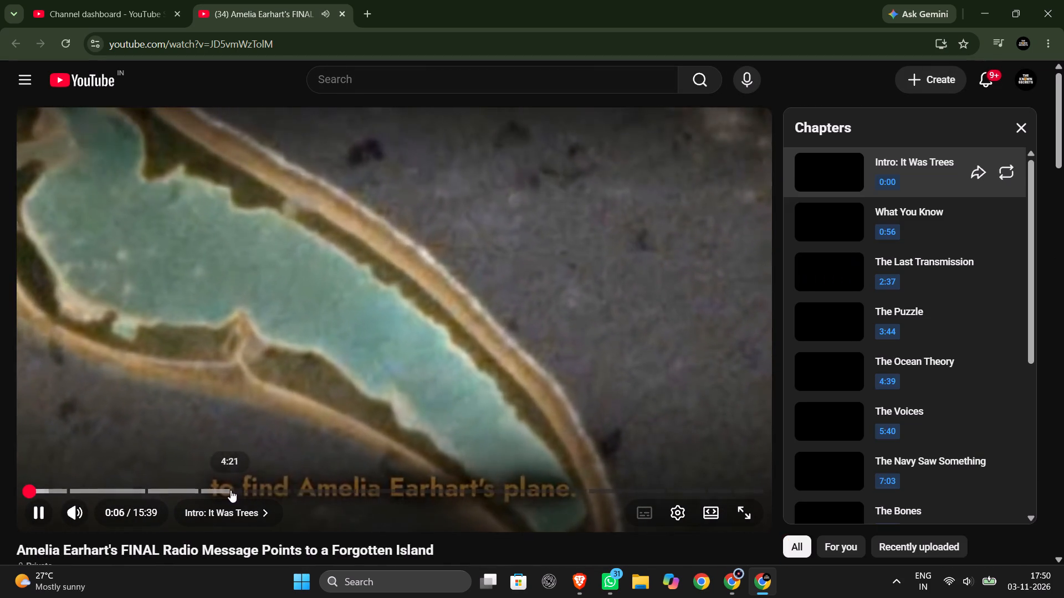
{"action": "left_click", "coordinate": [236, 383]}
{"action": "left_click", "coordinate": [493, 382]}
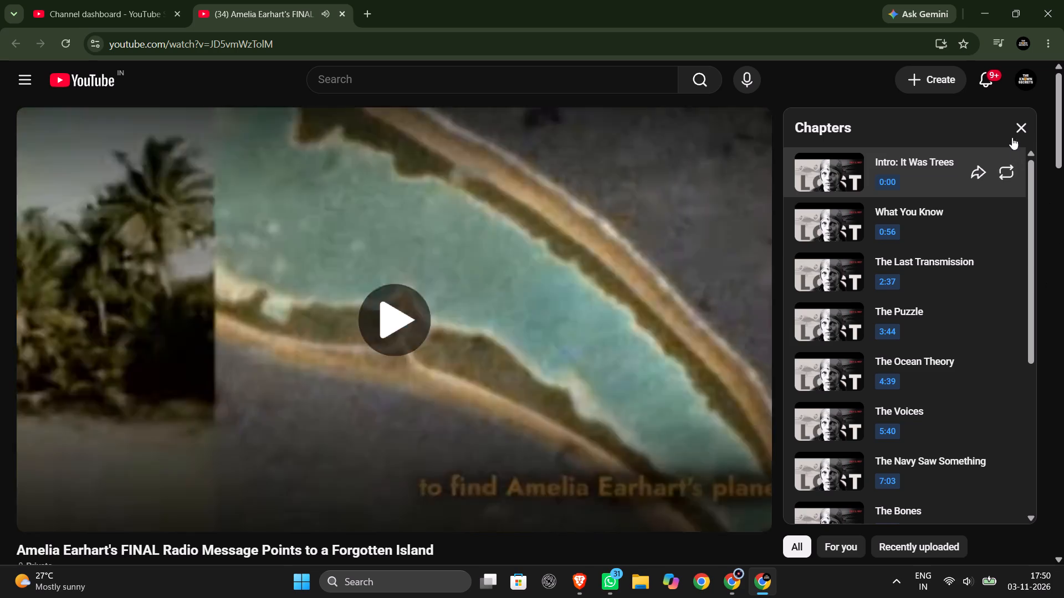
{"action": "left_click", "coordinate": [1021, 126]}
{"action": "key", "text": "ctrl+Right"}
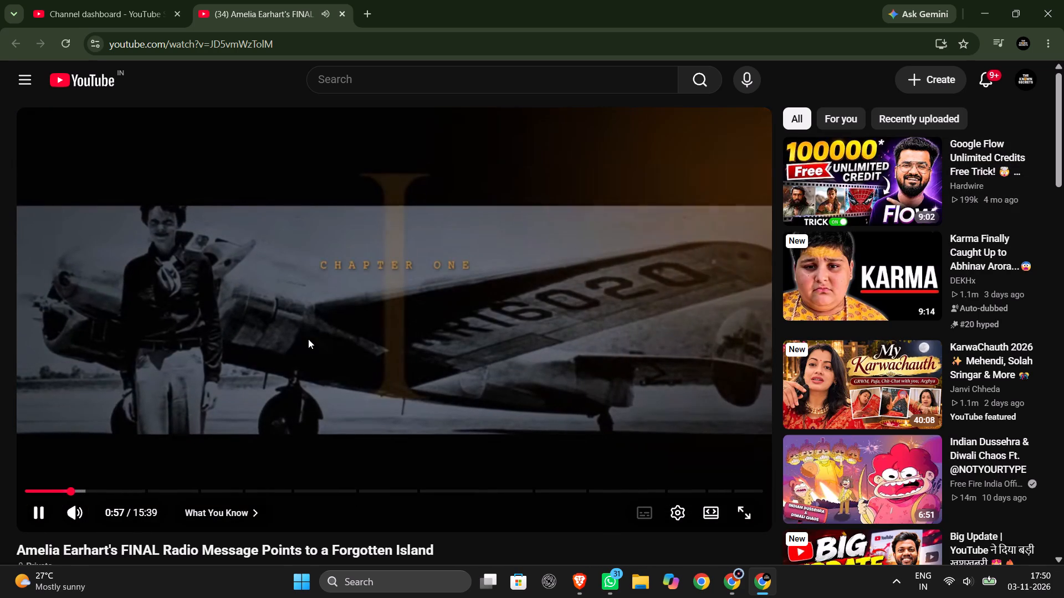
{"action": "key", "text": "ctrl+Right"}
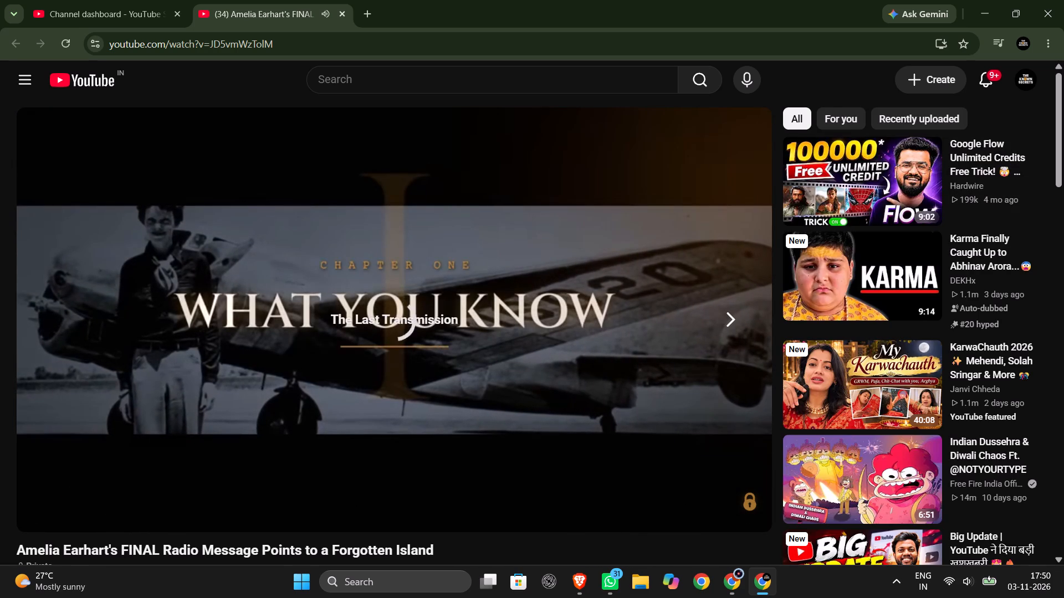
{"action": "key", "text": "ctrl+Right"}
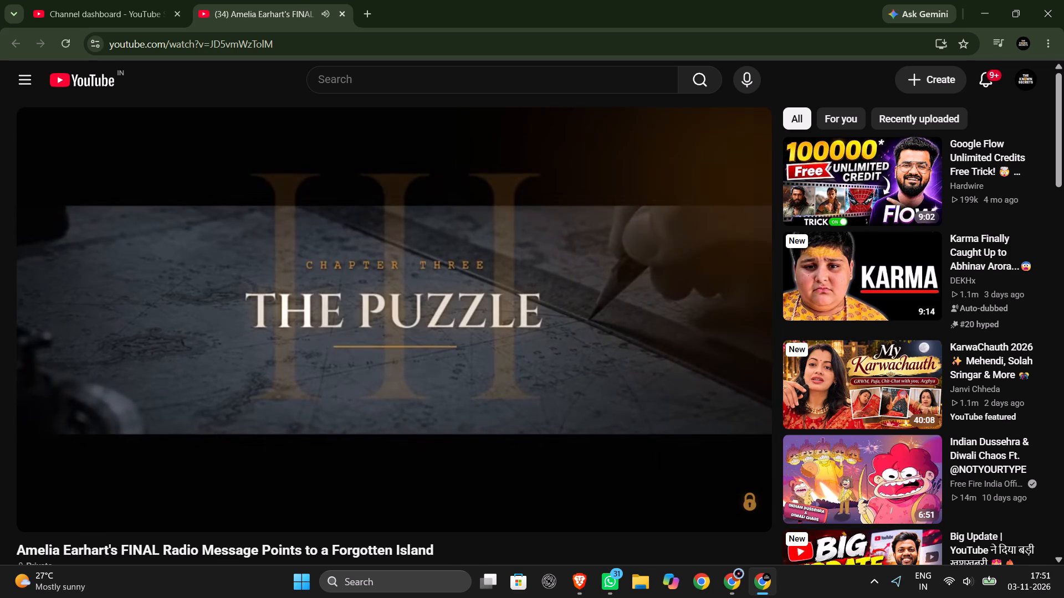
{"action": "key", "text": "ctrl+Right"}
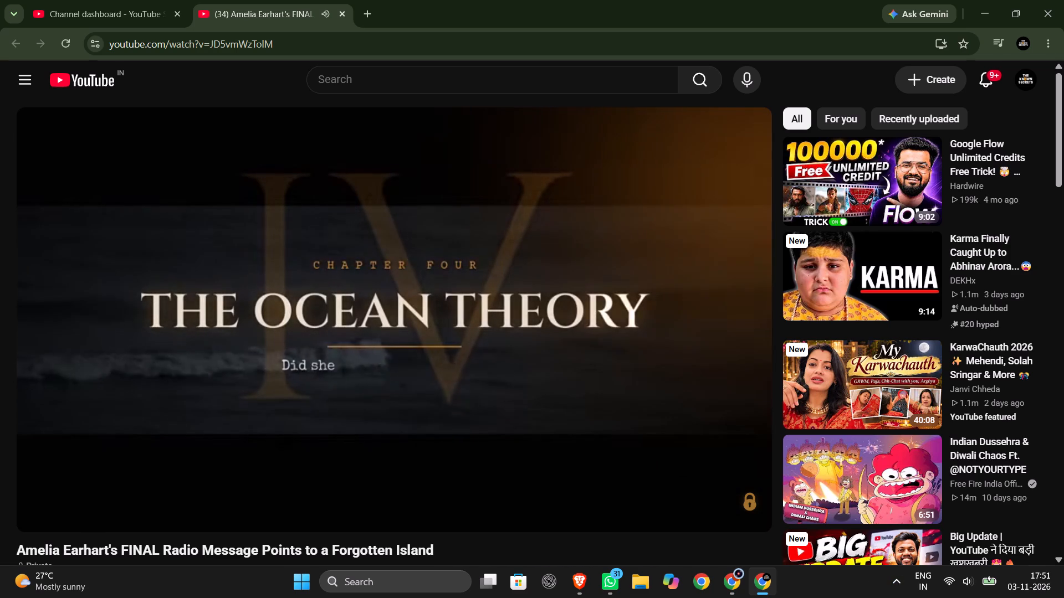
{"action": "key", "text": "ctrl+Right"}
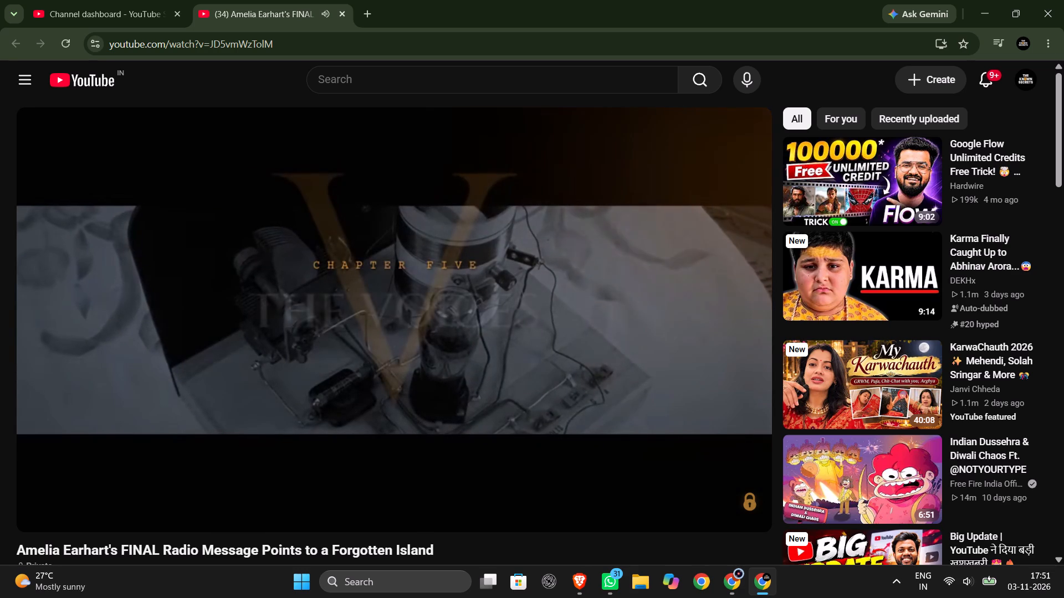
{"action": "key", "text": "ctrl+Right"}
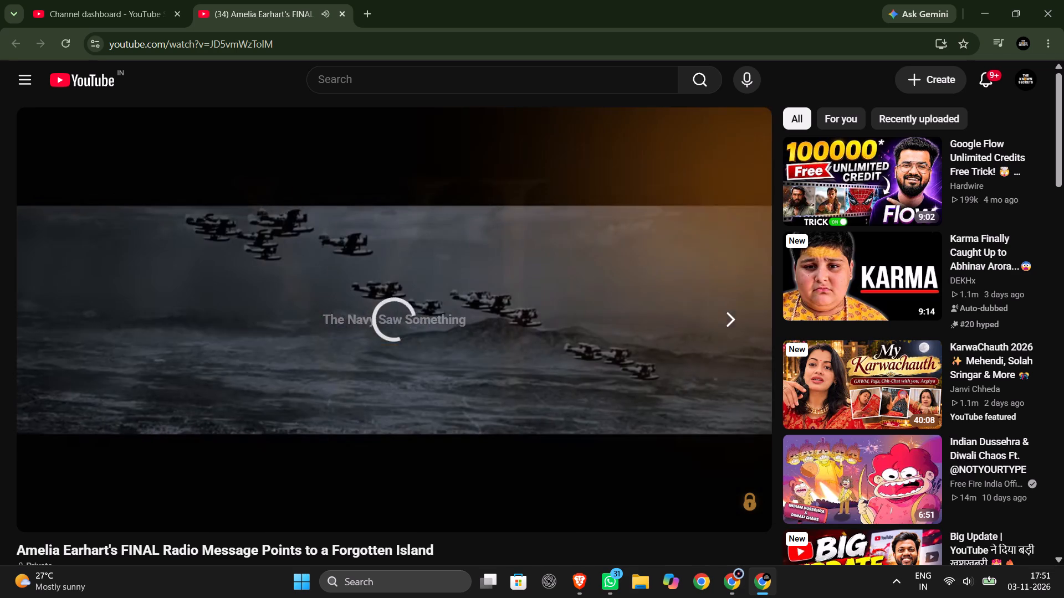
{"action": "scroll", "coordinate": [307, 382], "scroll_direction": "down", "scroll_amount": 2}
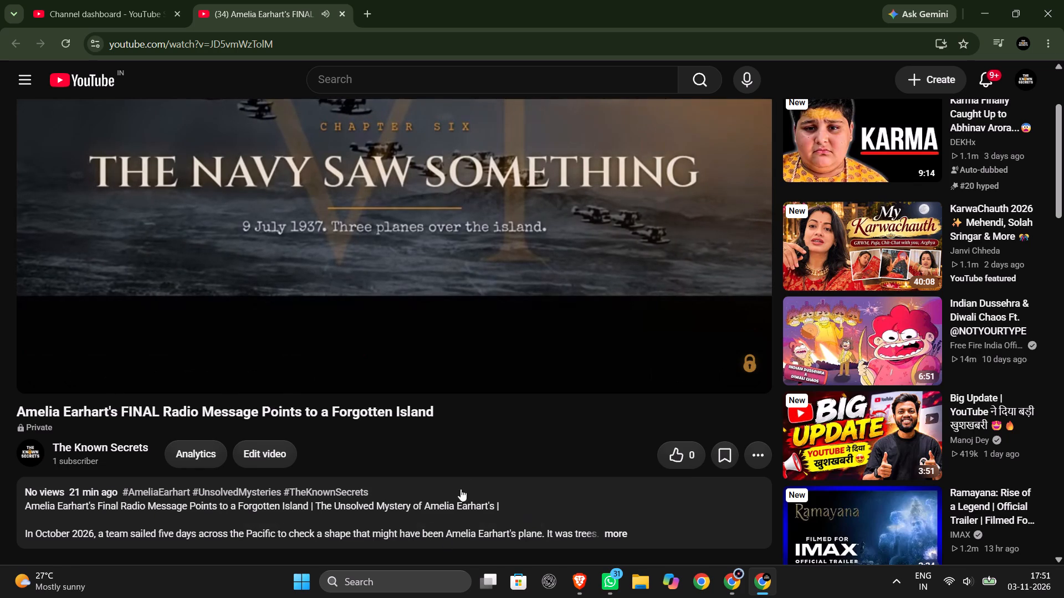
{"action": "scroll", "coordinate": [525, 364], "scroll_direction": "up", "scroll_amount": 2}
{"action": "left_click", "coordinate": [343, 364]}
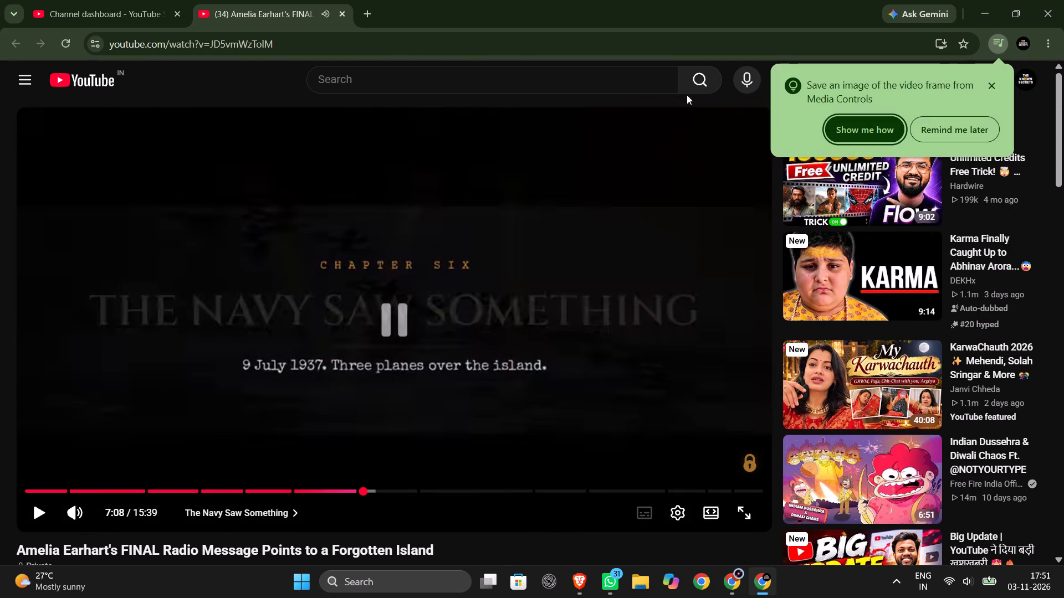
{"action": "left_click", "coordinate": [339, 12]}
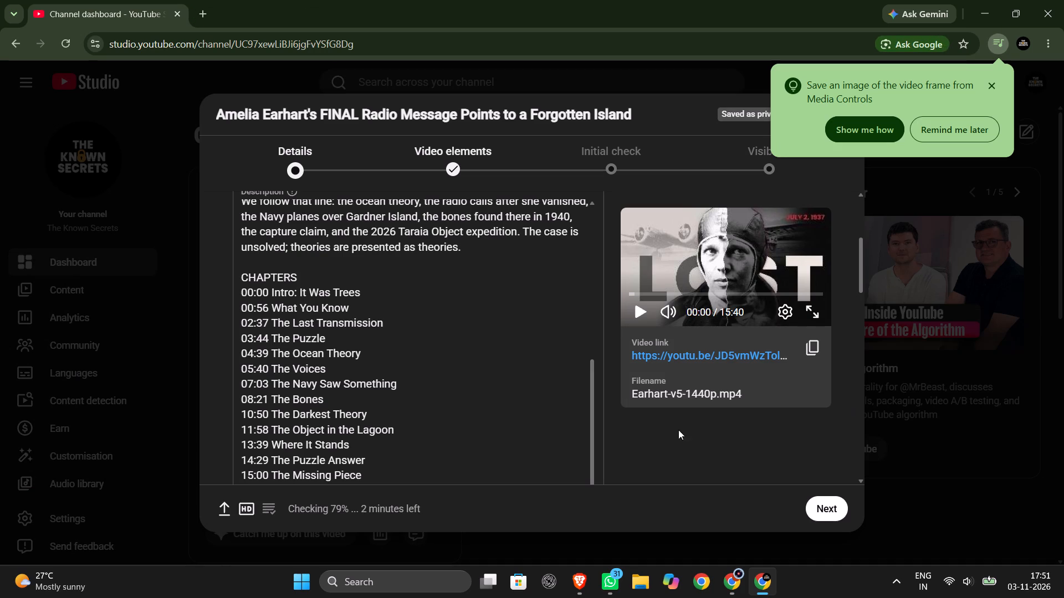
Return to the Video elements stage and open the subtitle editor for English (United States).
{"action": "scroll", "coordinate": [465, 289], "scroll_direction": "up", "scroll_amount": 5}
{"action": "scroll", "coordinate": [464, 291], "scroll_direction": "down", "scroll_amount": 7}
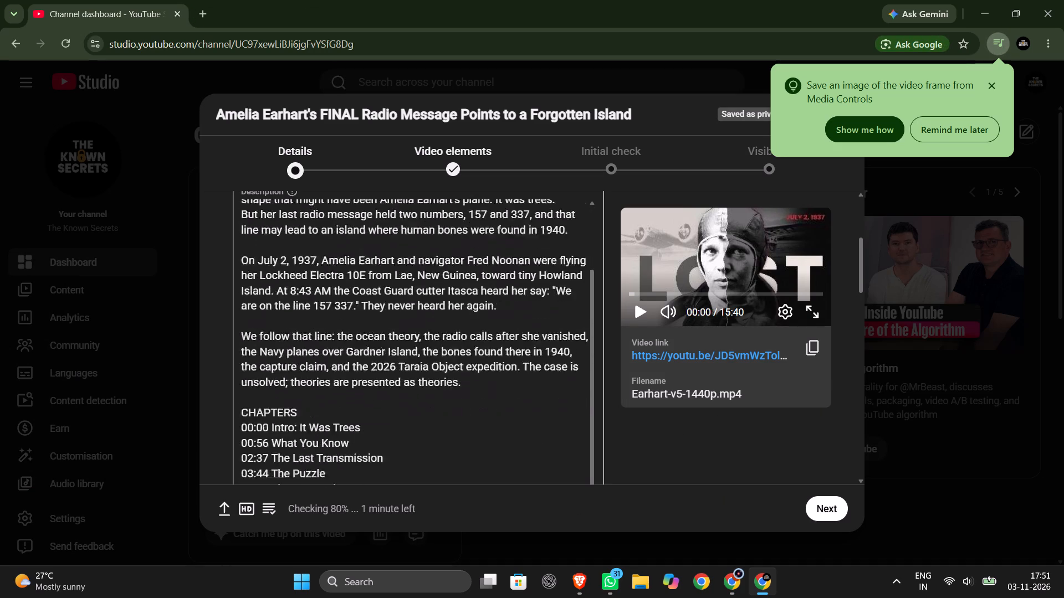
{"action": "scroll", "coordinate": [462, 294], "scroll_direction": "up", "scroll_amount": 20}
{"action": "scroll", "coordinate": [463, 286], "scroll_direction": "down", "scroll_amount": 1}
{"action": "left_click", "coordinate": [451, 146]}
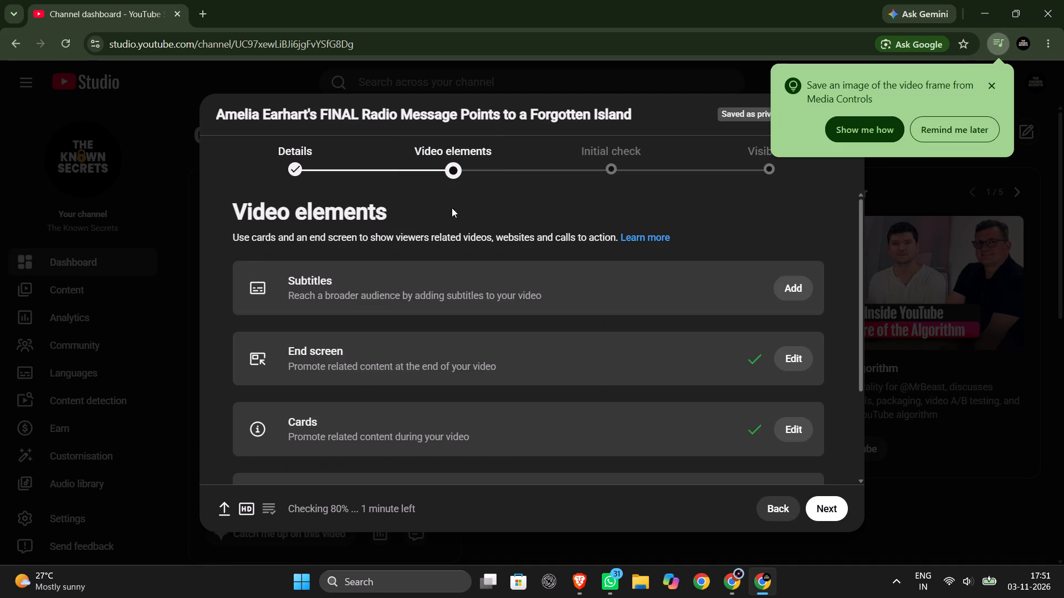
{"action": "left_click", "coordinate": [804, 280]}
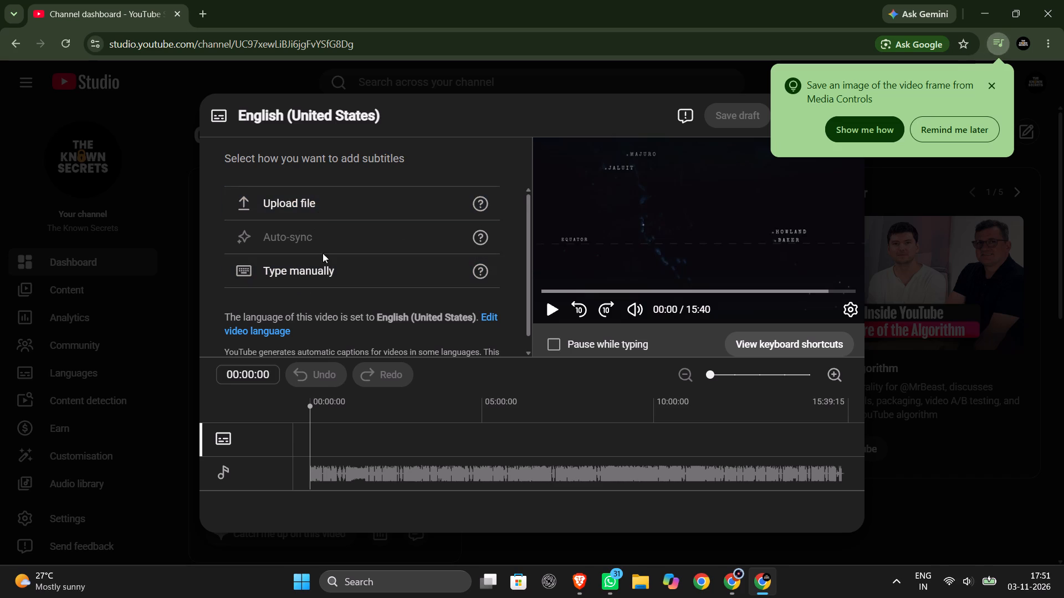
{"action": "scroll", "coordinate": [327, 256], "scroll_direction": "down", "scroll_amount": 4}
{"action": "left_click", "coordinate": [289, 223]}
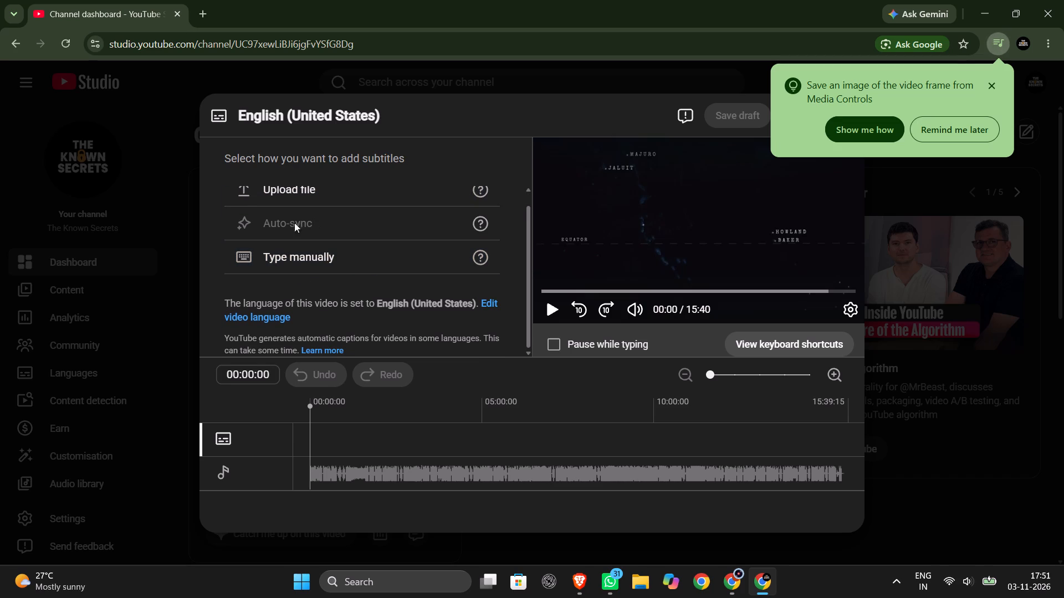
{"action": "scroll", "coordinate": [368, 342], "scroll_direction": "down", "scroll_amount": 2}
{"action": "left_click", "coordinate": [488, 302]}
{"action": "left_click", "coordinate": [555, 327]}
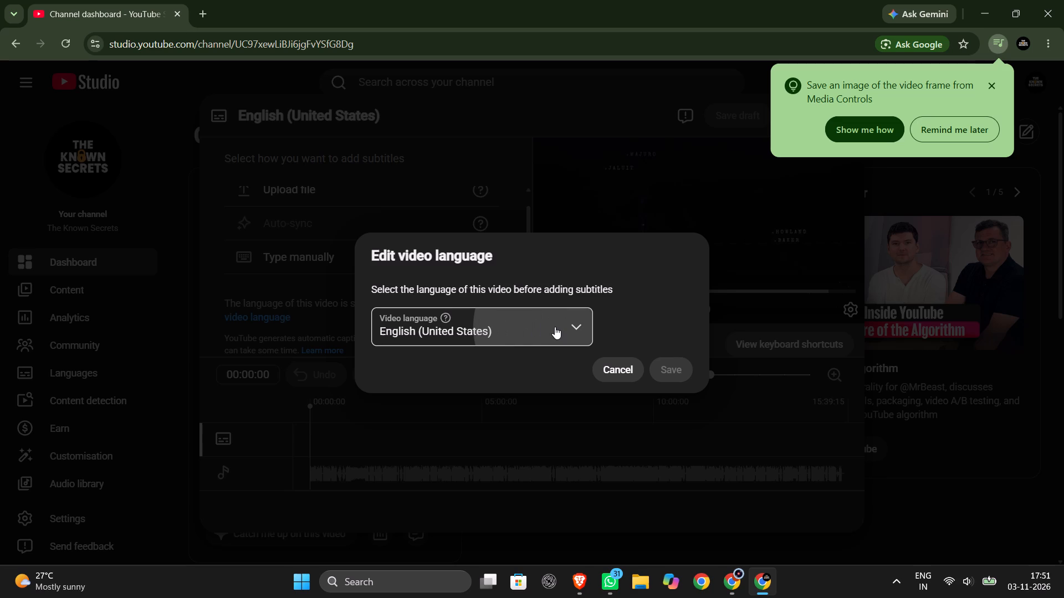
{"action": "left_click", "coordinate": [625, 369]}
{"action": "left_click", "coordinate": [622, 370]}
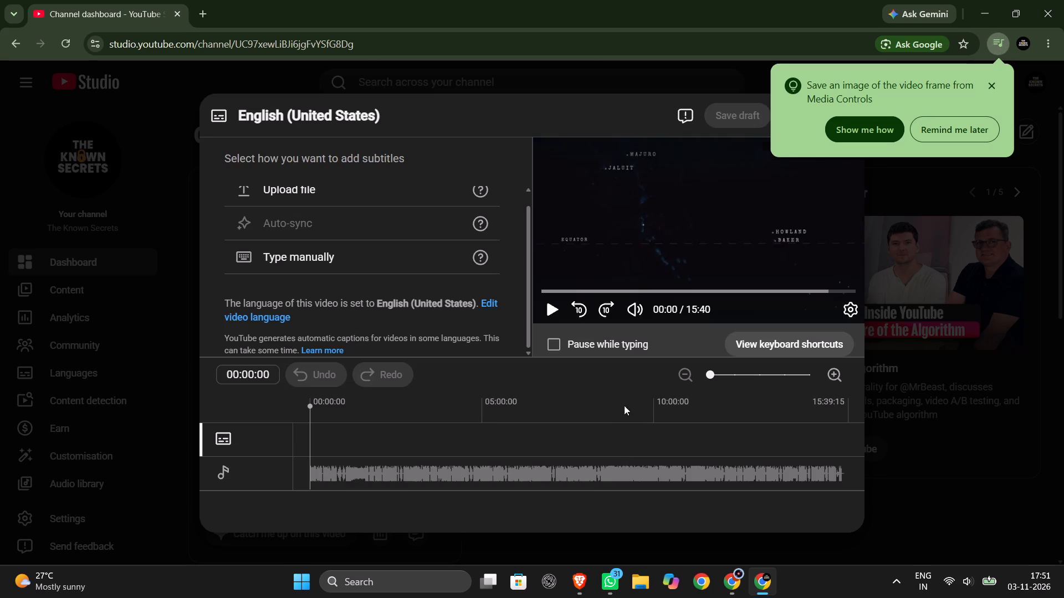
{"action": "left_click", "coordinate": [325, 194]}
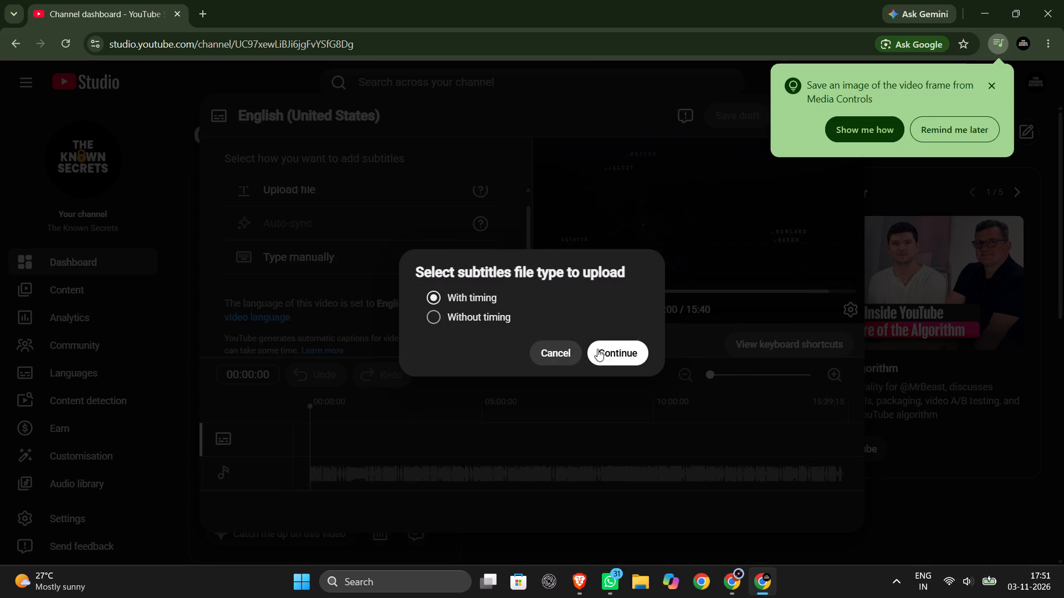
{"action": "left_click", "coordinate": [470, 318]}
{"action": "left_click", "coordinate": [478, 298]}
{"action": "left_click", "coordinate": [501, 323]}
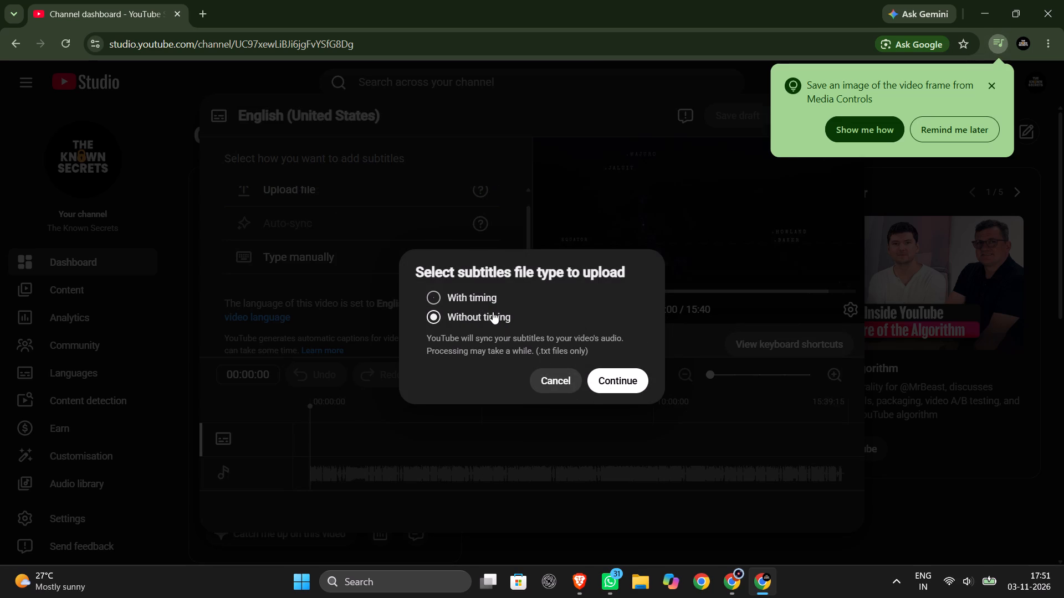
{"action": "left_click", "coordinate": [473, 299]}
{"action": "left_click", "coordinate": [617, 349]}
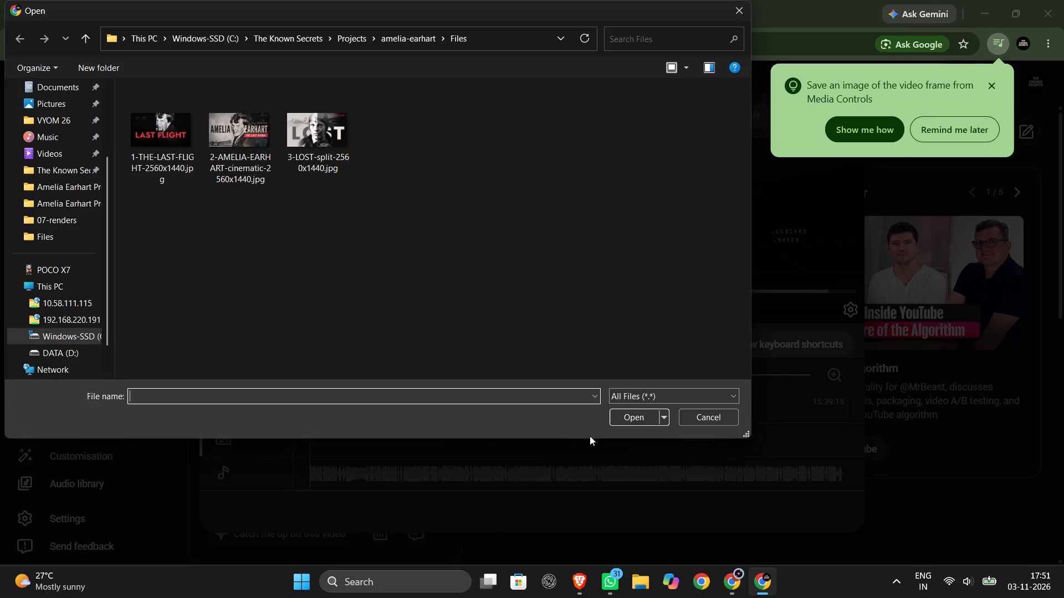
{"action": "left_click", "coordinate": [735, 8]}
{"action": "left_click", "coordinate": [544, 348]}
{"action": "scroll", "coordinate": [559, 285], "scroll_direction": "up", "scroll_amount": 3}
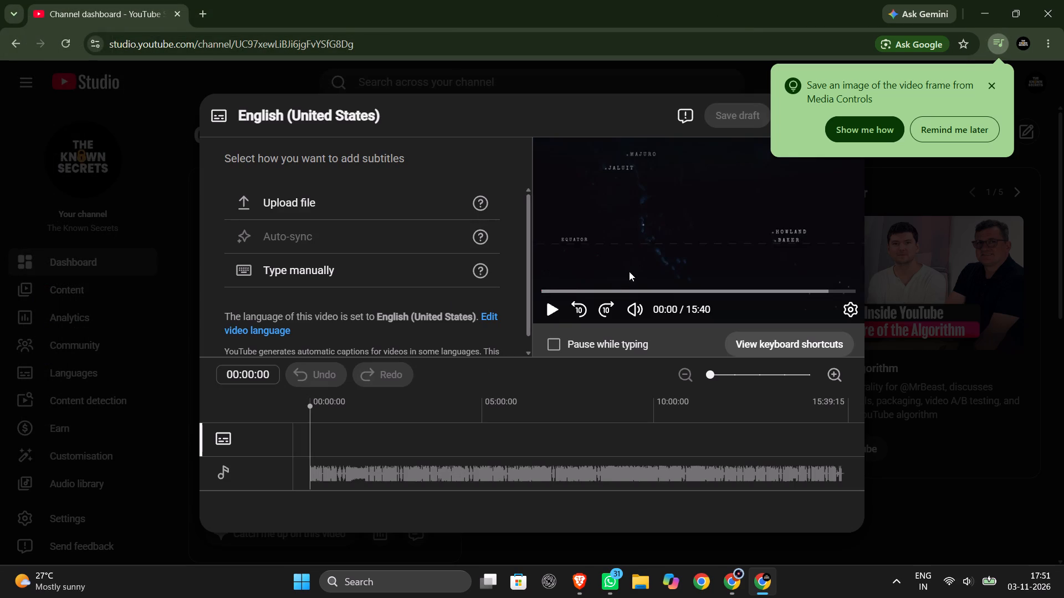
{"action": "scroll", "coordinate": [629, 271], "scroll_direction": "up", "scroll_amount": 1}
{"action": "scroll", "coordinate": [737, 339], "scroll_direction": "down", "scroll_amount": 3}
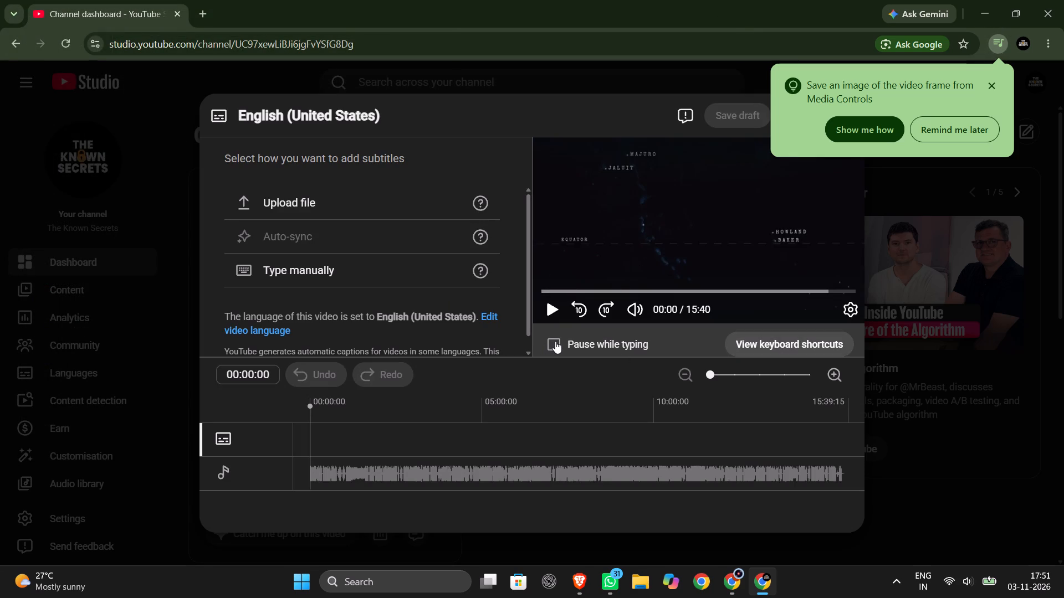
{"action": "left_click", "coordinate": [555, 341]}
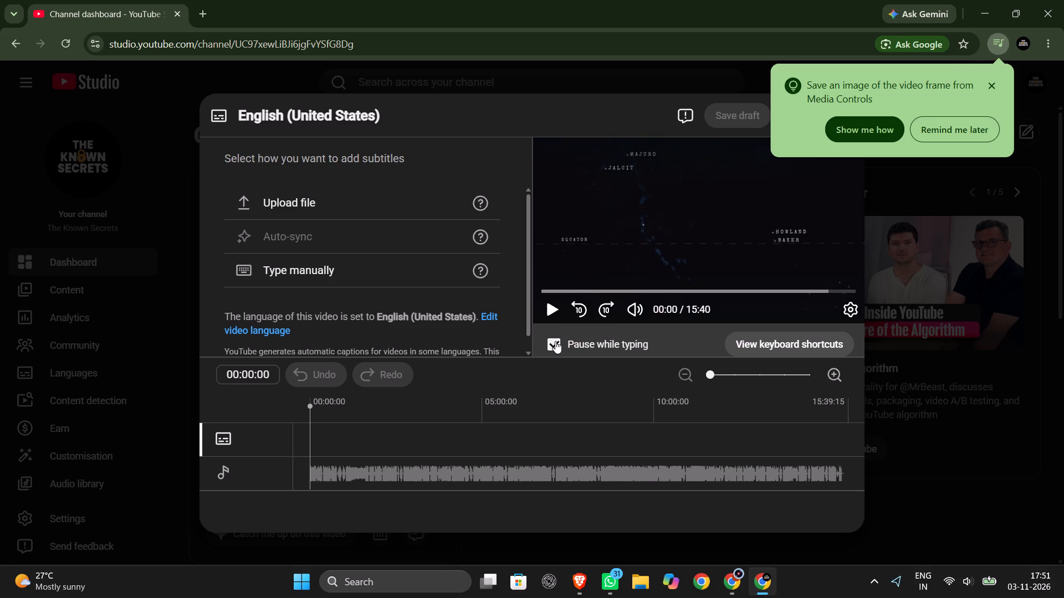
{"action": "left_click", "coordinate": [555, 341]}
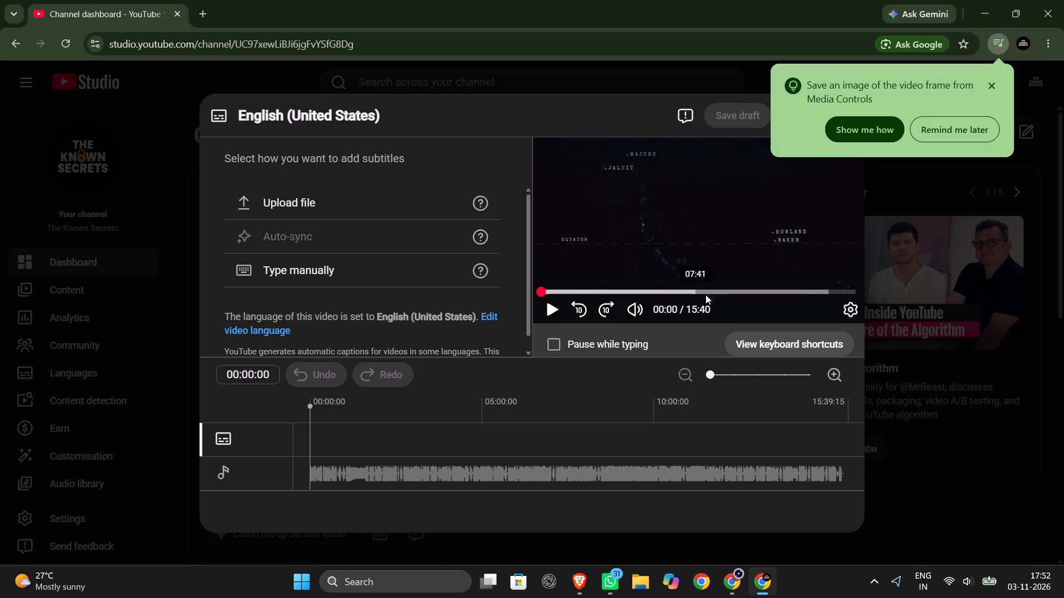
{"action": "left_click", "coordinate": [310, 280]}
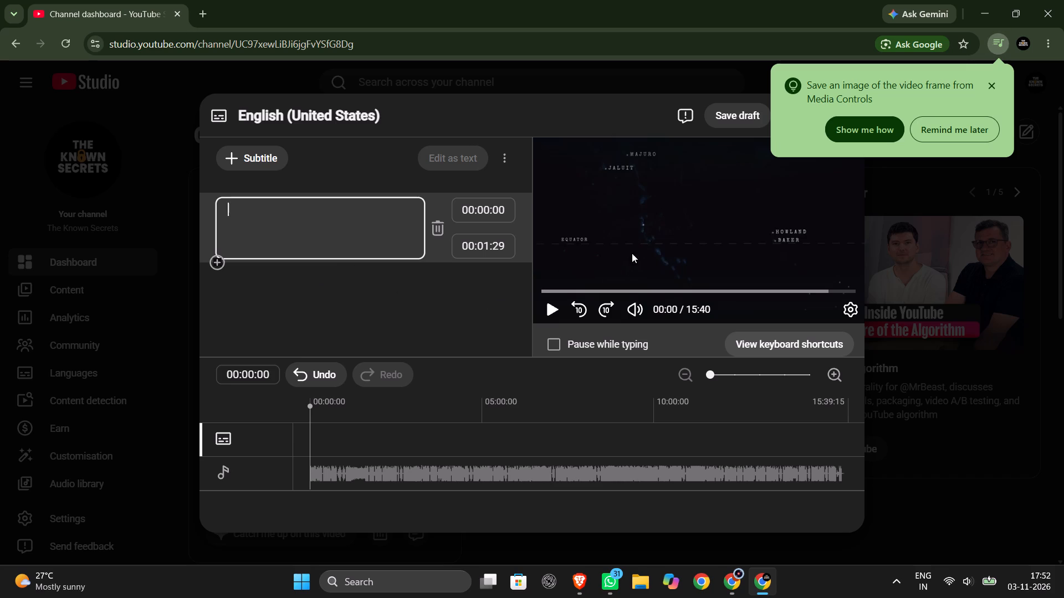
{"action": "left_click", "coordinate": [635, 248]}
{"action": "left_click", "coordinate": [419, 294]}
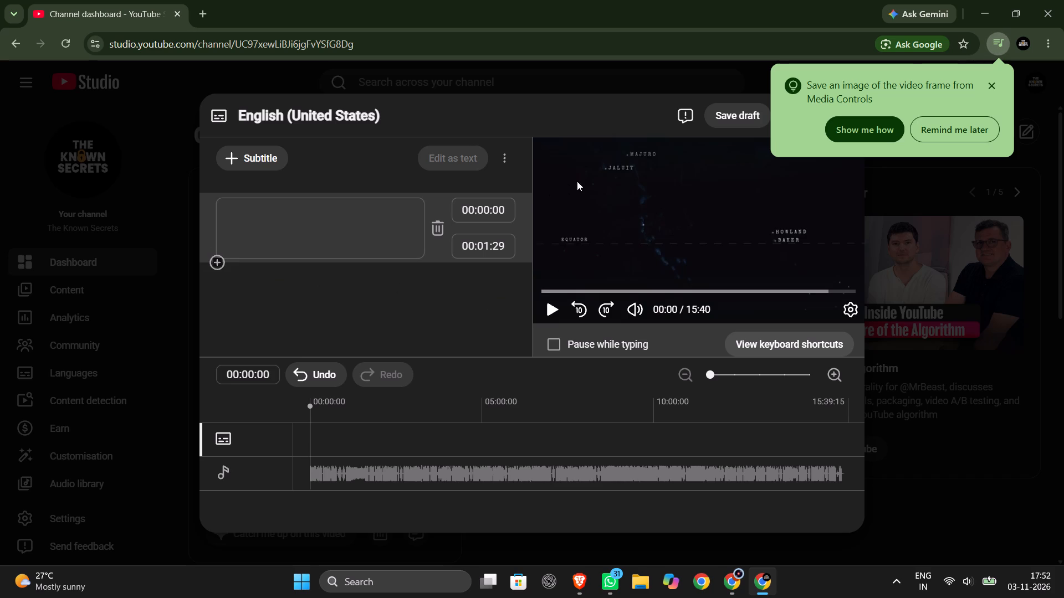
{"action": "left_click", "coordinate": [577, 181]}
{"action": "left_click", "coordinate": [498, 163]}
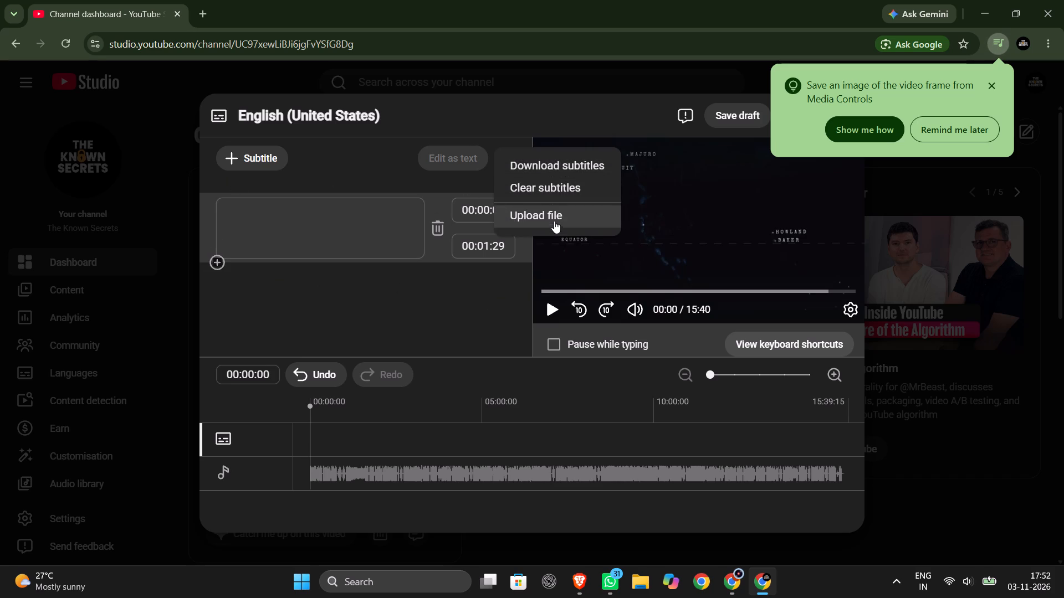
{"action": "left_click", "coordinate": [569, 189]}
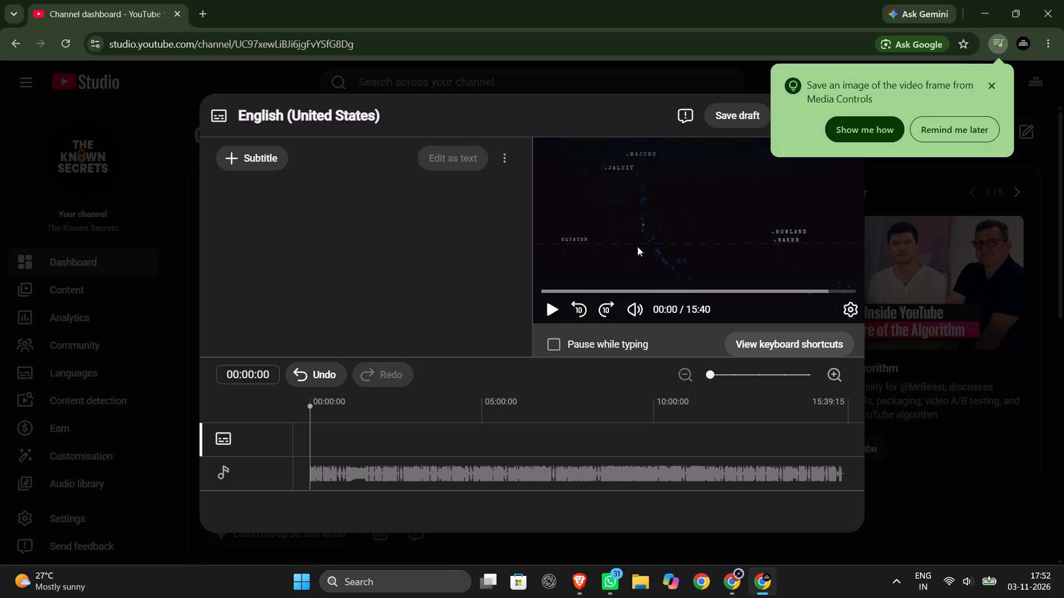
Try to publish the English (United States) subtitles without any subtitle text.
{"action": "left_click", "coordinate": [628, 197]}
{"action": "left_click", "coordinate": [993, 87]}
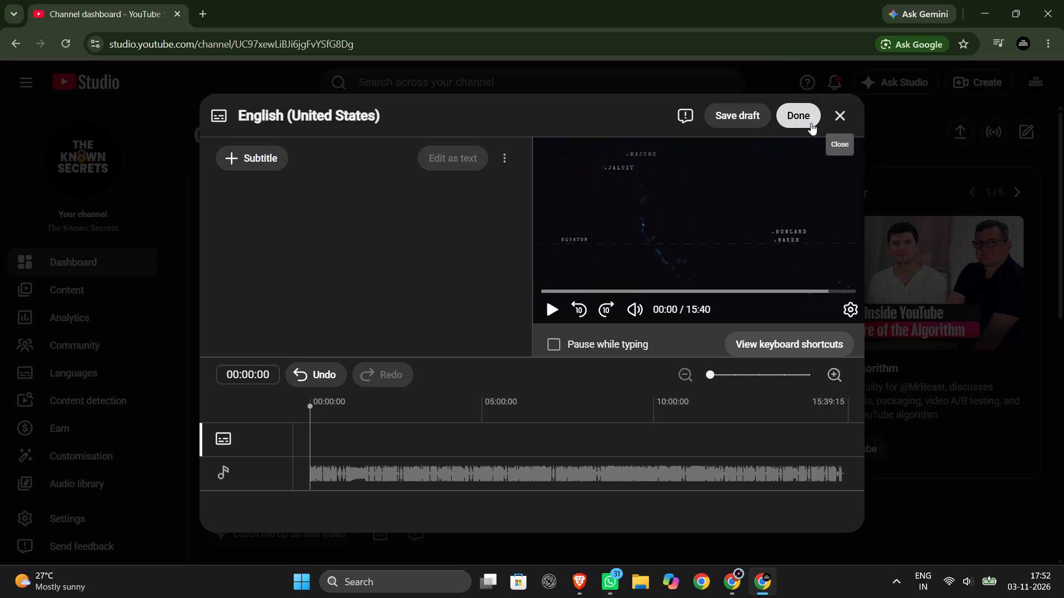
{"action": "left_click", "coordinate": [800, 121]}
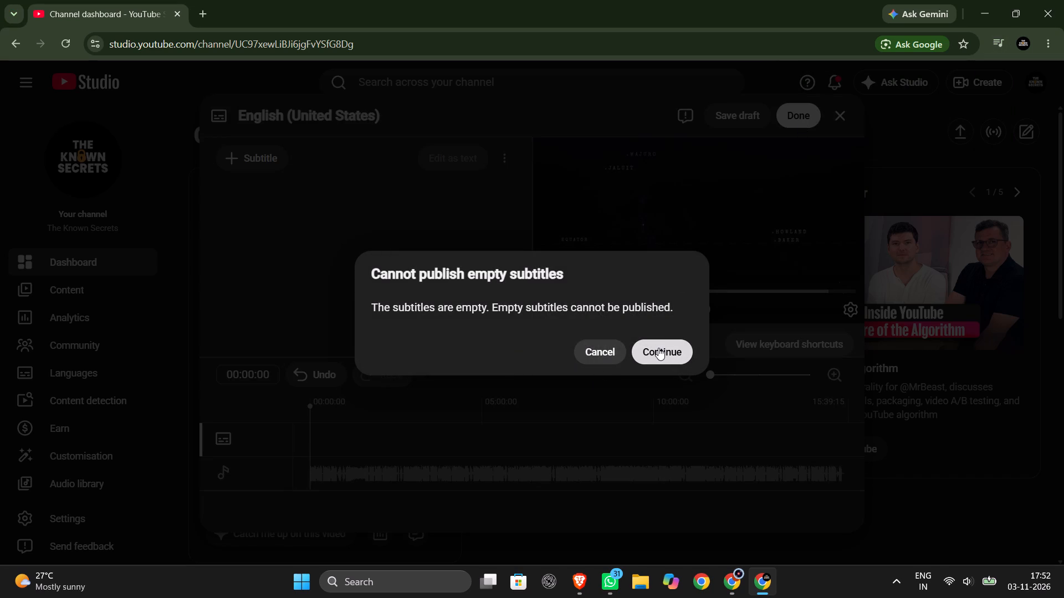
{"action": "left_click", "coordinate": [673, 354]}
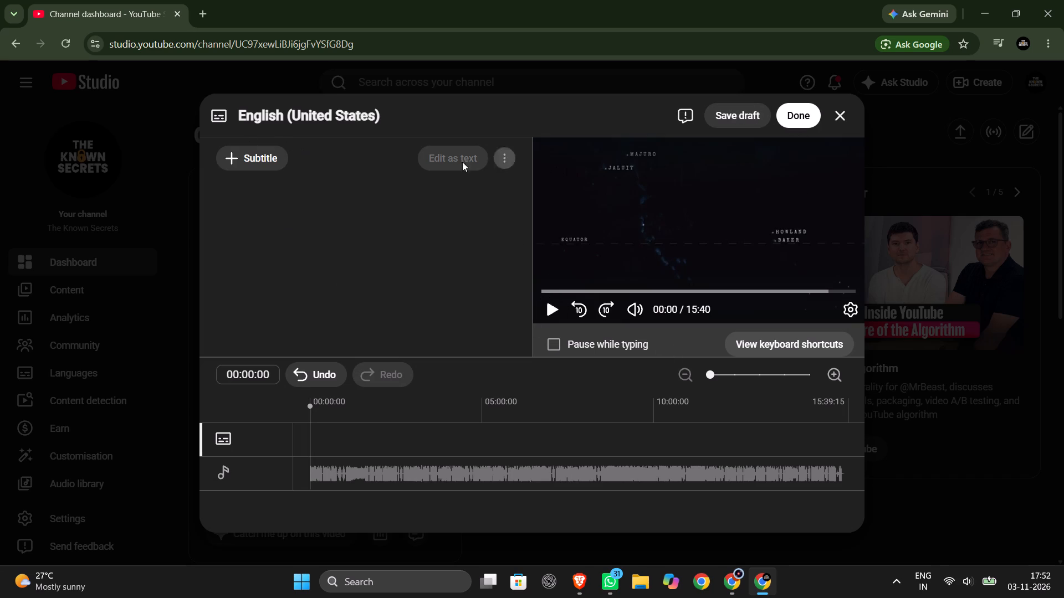
Add a blank subtitle line at the start of the English (United States) subtitles.
{"action": "left_click", "coordinate": [239, 171]}
{"action": "left_click", "coordinate": [246, 162]}
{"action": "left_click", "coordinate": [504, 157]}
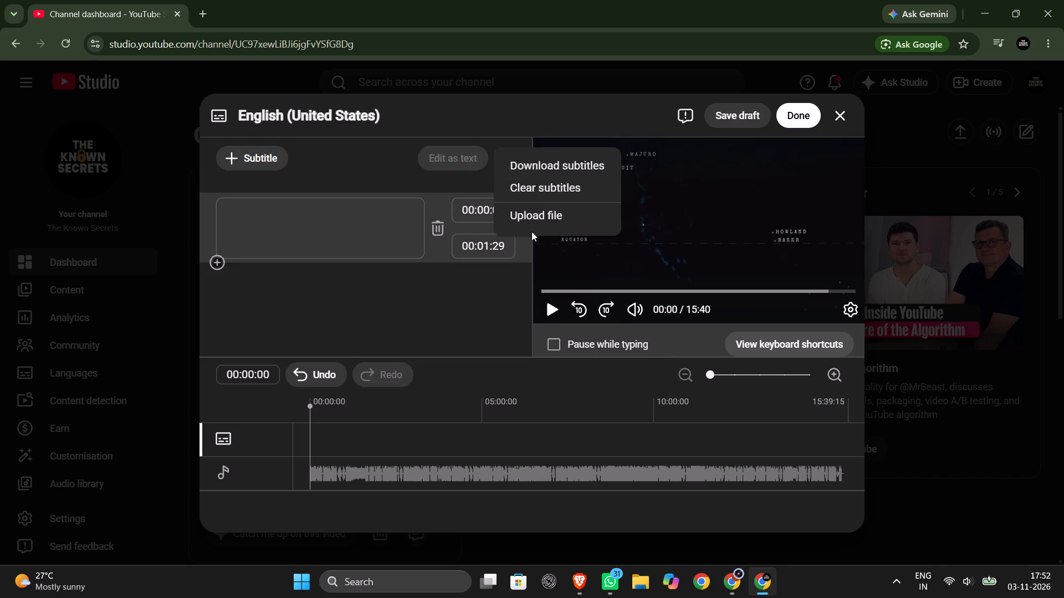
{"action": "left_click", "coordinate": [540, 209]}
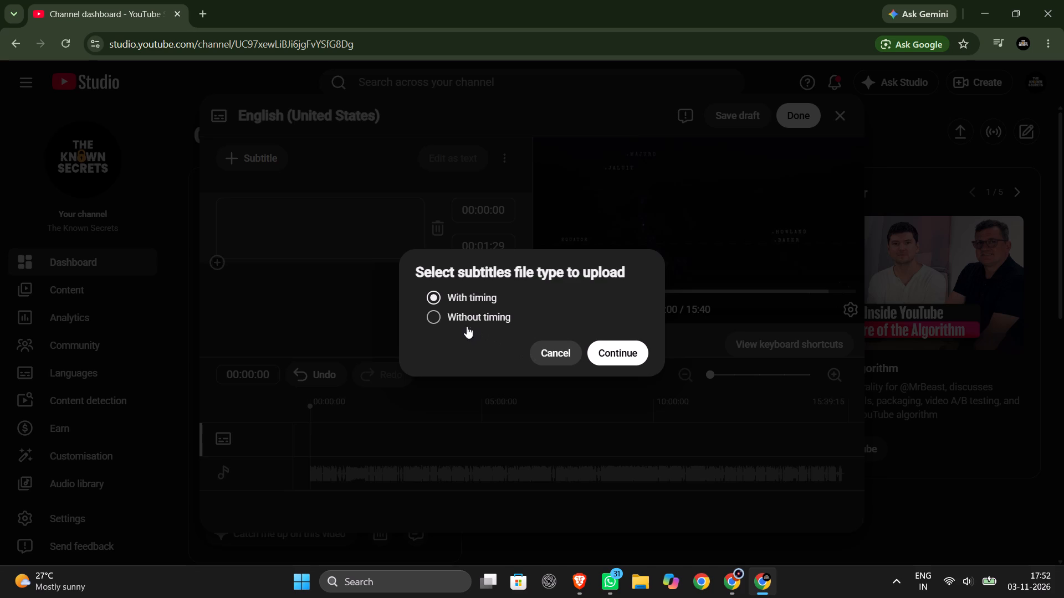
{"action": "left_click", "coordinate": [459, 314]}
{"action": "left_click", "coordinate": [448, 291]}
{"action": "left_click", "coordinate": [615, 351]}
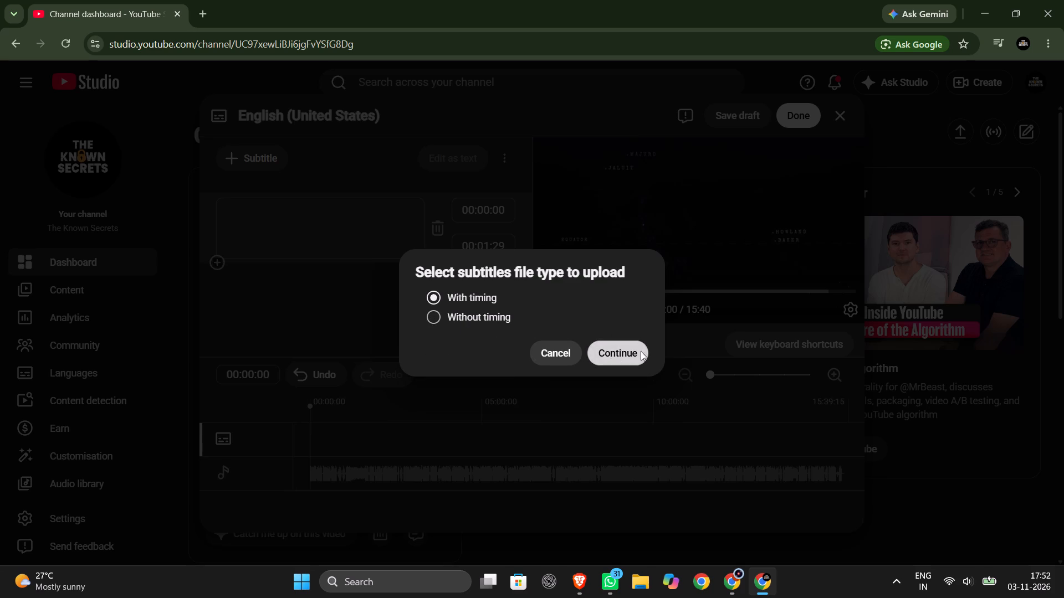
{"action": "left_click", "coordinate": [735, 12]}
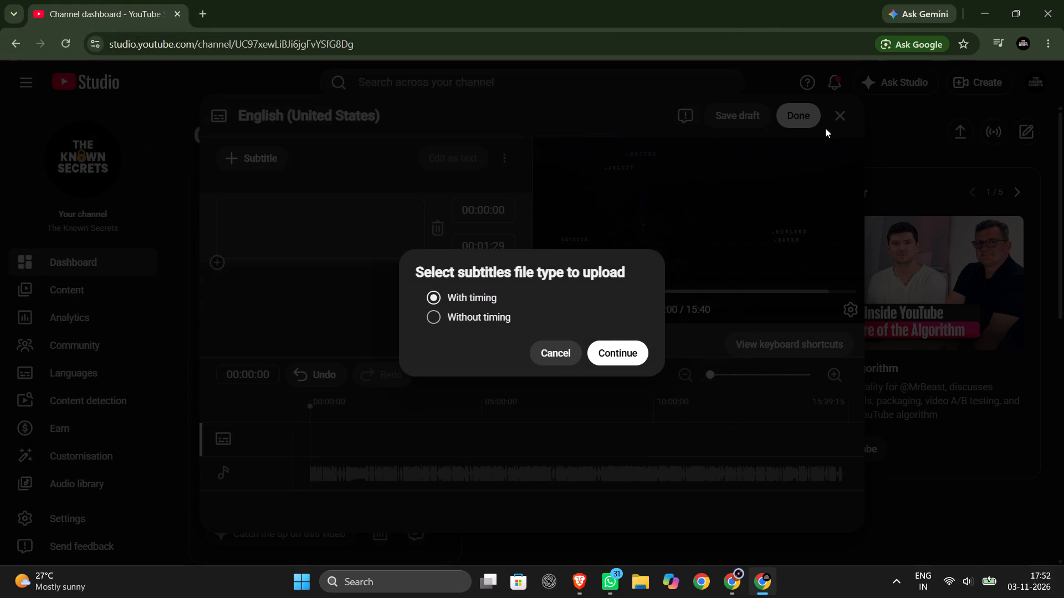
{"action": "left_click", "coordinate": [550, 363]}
Save the empty English (United States) subtitles as a draft and close the subtitle editor.
{"action": "left_click", "coordinate": [748, 109]}
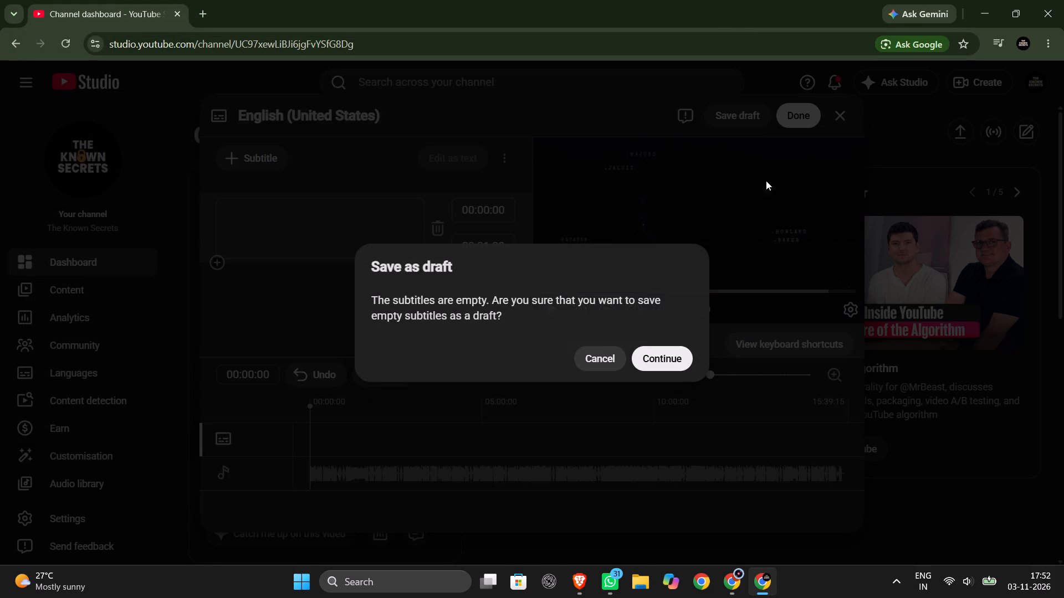
{"action": "left_click", "coordinate": [656, 362]}
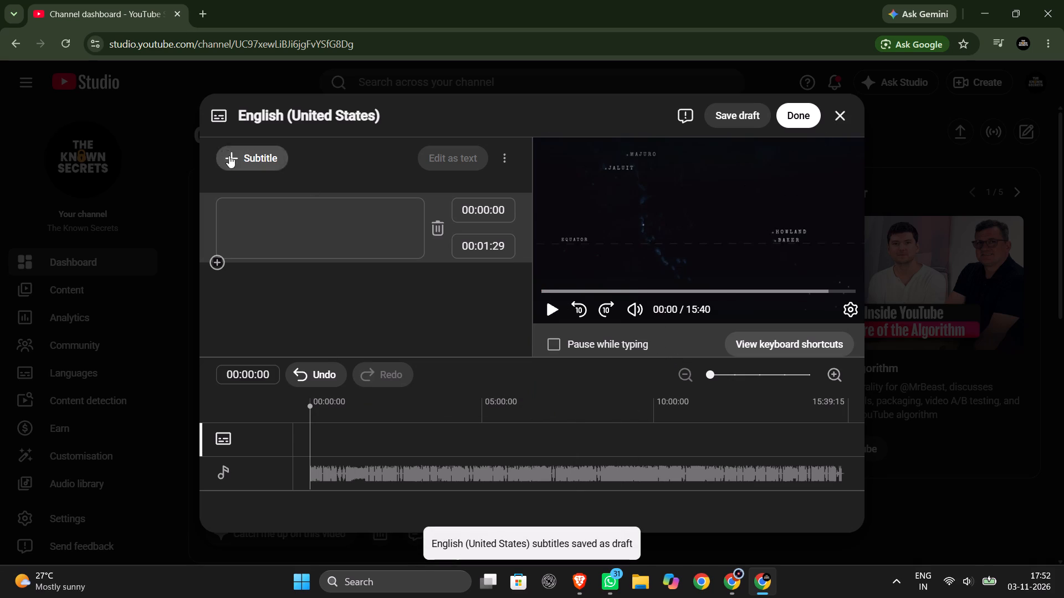
{"action": "left_click", "coordinate": [845, 115]}
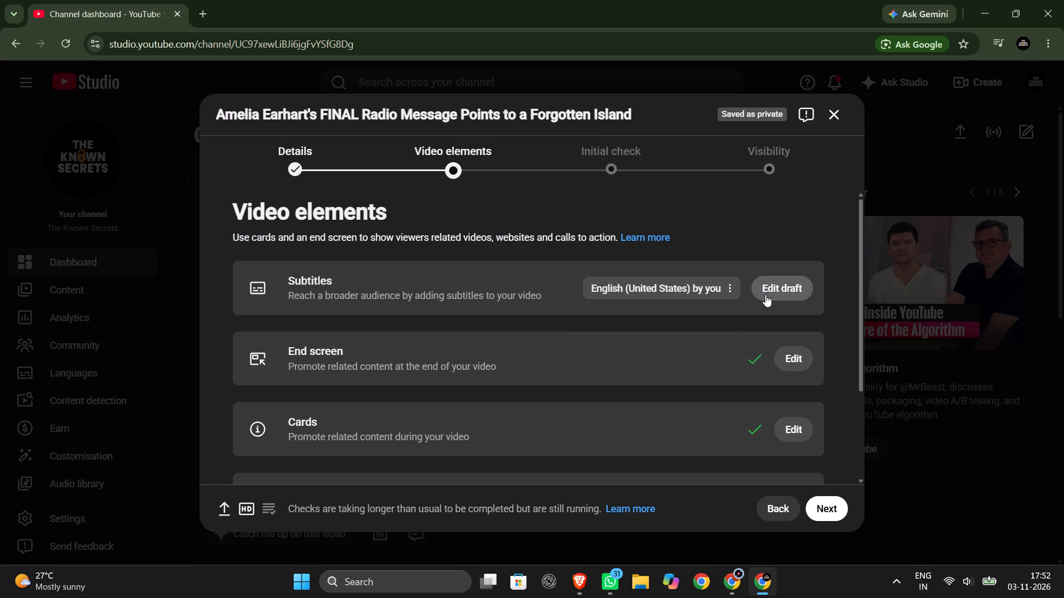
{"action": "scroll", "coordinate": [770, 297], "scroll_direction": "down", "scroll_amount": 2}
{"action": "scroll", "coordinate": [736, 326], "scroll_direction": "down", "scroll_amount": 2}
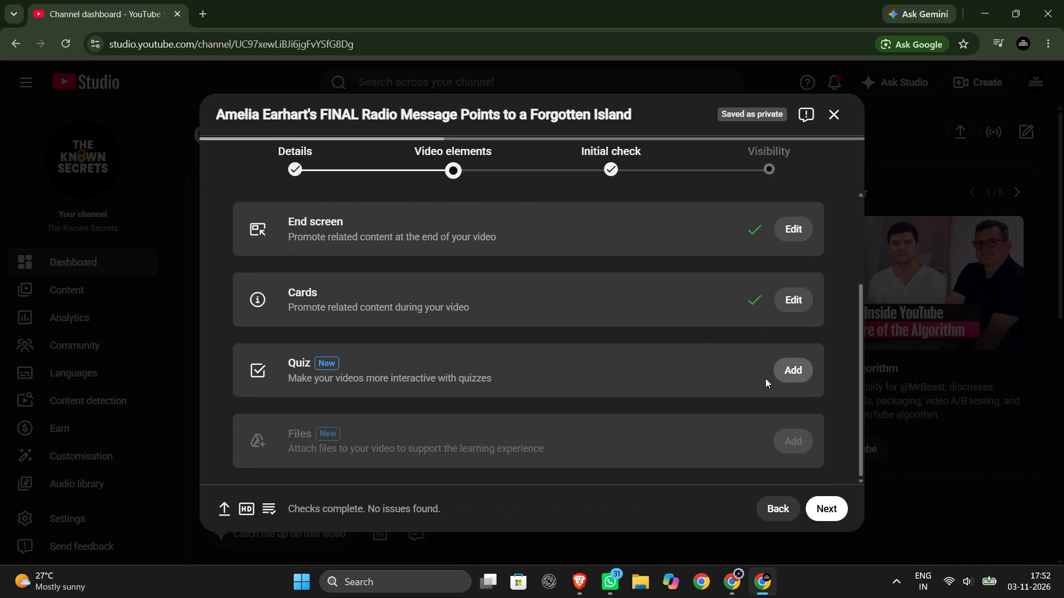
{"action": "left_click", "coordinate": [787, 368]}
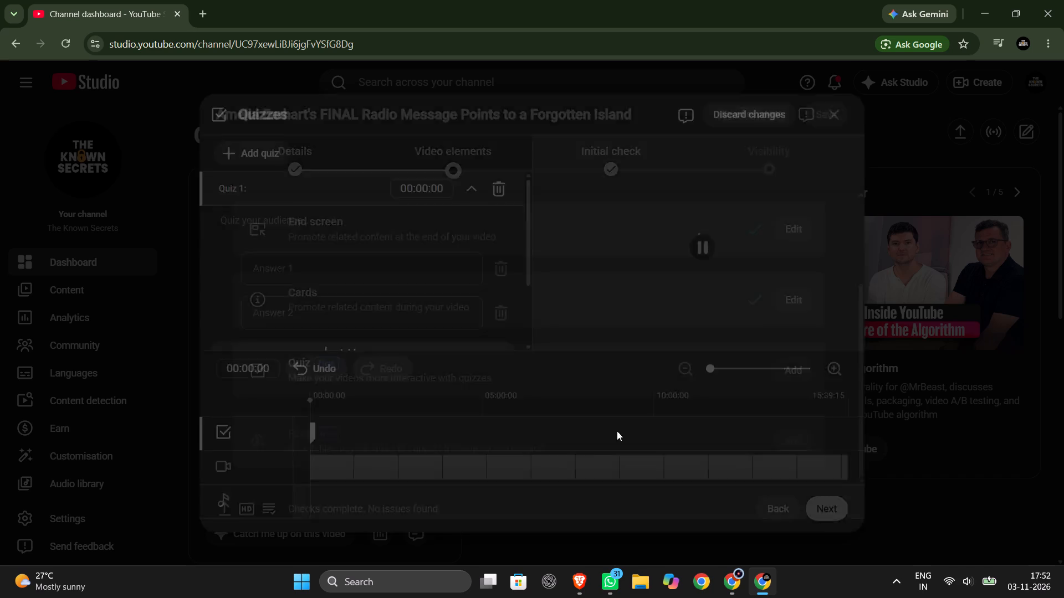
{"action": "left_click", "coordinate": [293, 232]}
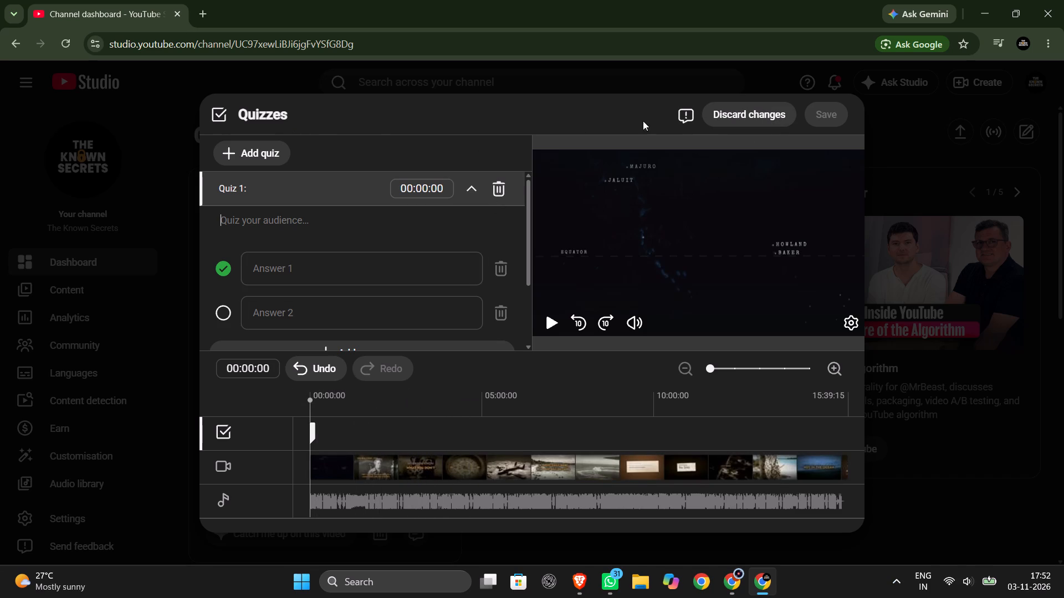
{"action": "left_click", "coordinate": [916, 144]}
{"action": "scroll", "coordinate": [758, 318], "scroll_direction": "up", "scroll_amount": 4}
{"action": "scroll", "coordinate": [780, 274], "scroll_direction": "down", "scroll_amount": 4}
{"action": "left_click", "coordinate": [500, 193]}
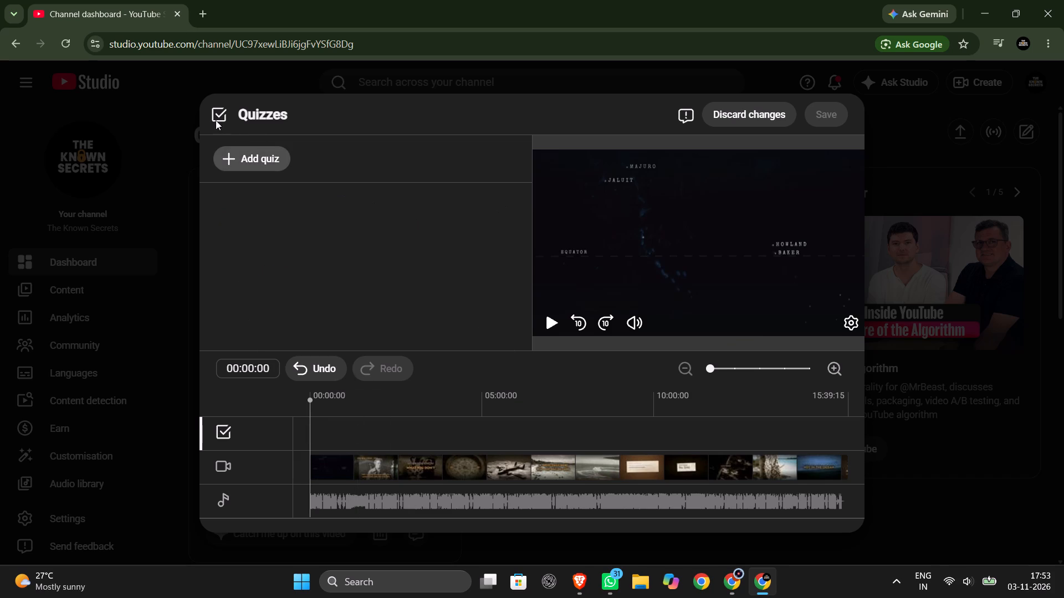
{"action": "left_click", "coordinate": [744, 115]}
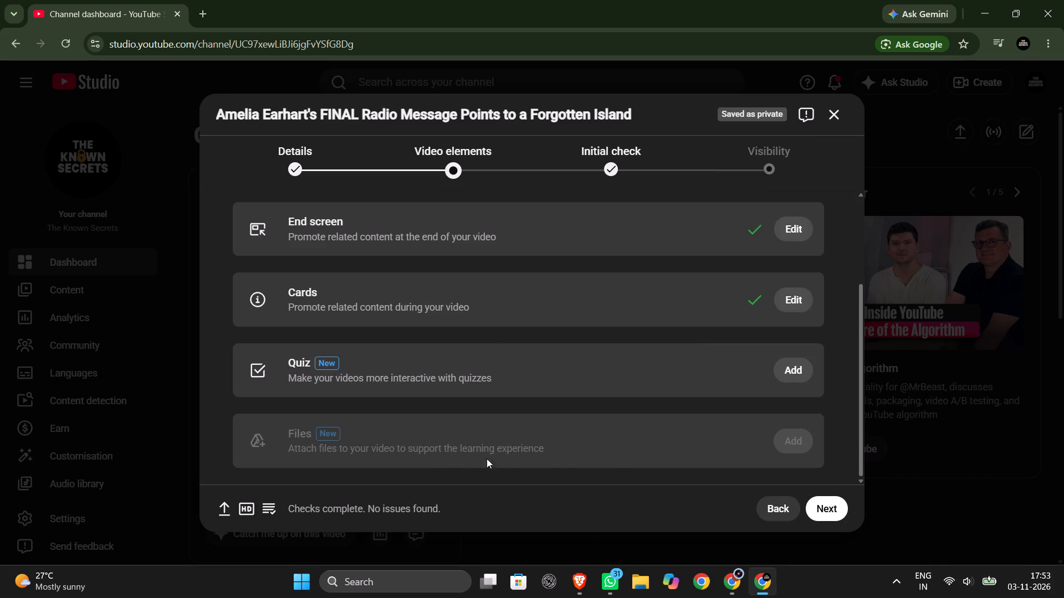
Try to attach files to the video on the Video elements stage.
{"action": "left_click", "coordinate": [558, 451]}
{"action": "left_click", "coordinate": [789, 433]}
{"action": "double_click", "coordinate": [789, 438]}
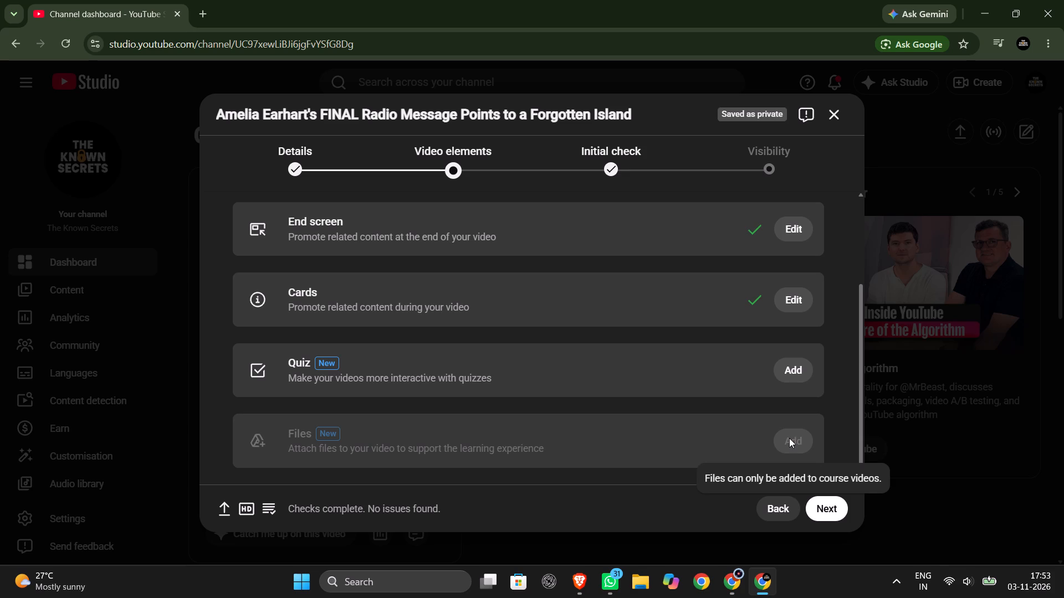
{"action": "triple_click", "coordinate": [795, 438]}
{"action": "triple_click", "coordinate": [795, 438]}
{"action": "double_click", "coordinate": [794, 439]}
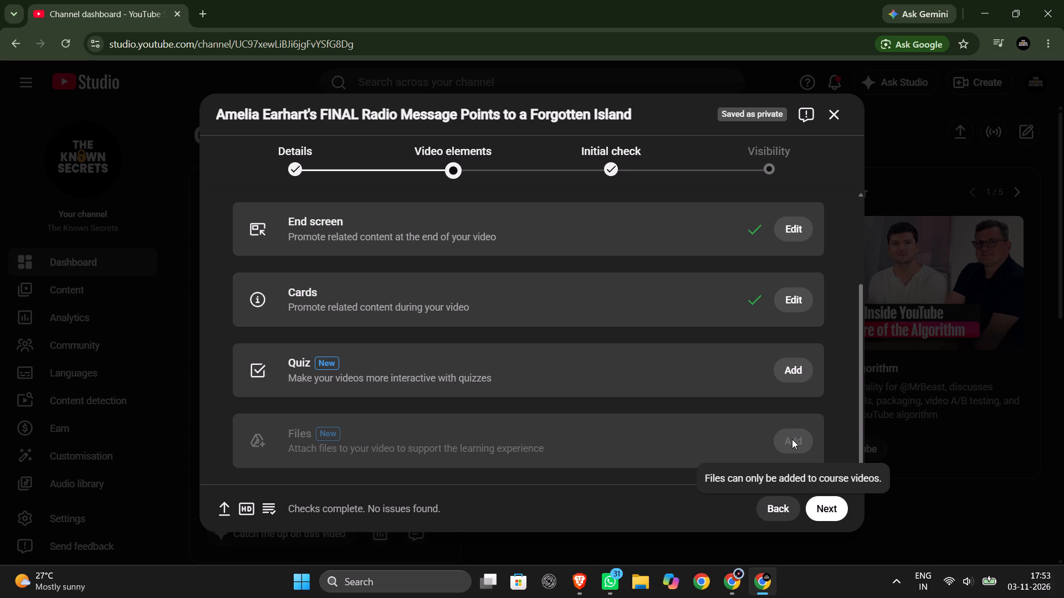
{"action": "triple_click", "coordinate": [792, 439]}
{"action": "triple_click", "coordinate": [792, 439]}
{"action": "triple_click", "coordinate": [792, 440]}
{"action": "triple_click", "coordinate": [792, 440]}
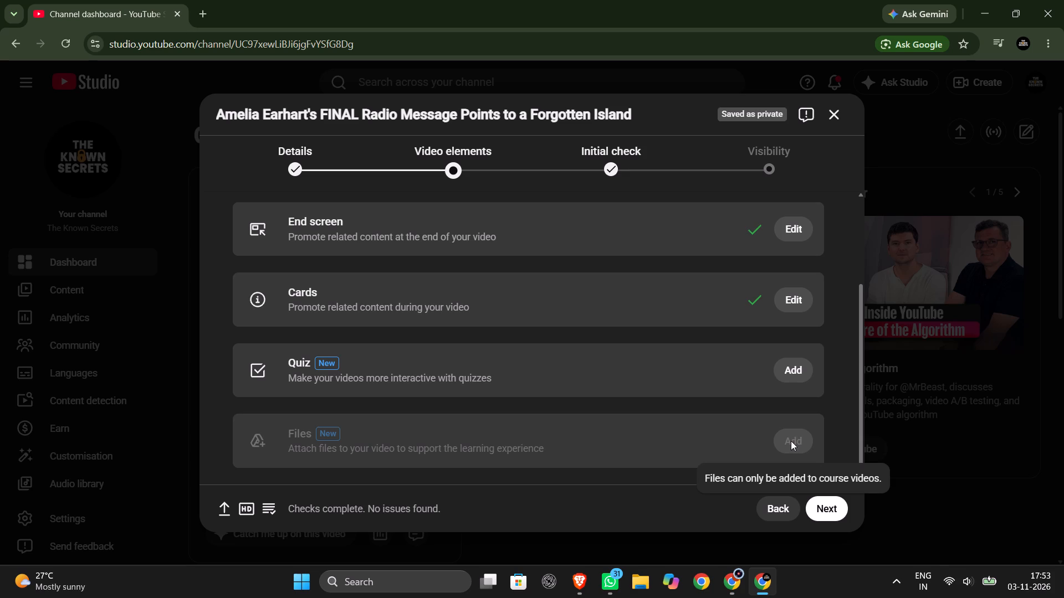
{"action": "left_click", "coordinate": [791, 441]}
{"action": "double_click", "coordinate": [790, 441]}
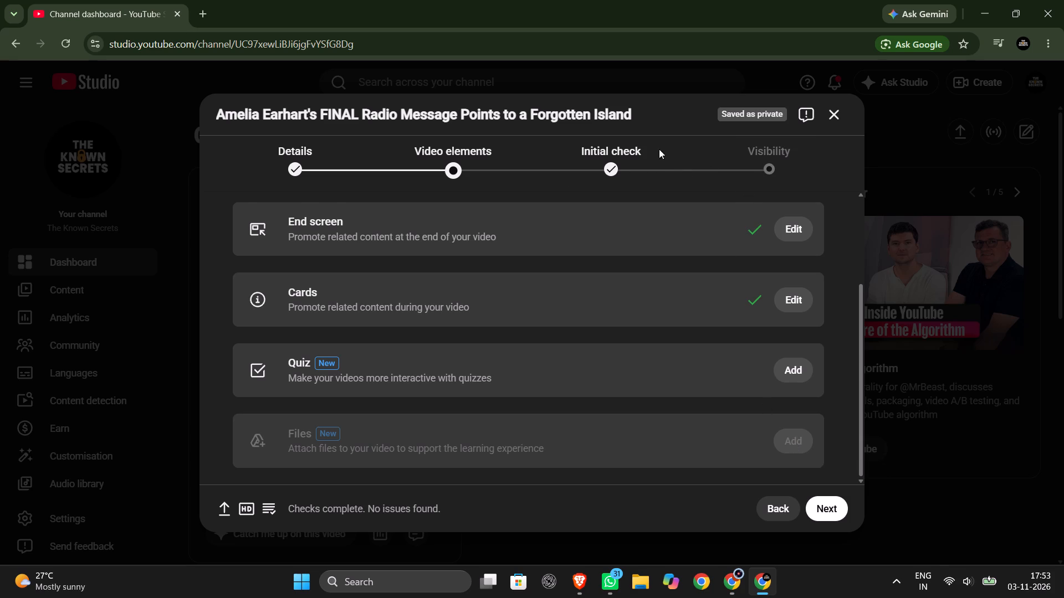
Review the copyright and Community Guidelines checks on the Initial check stage and return to the Details stage.
{"action": "left_click", "coordinate": [644, 142]}
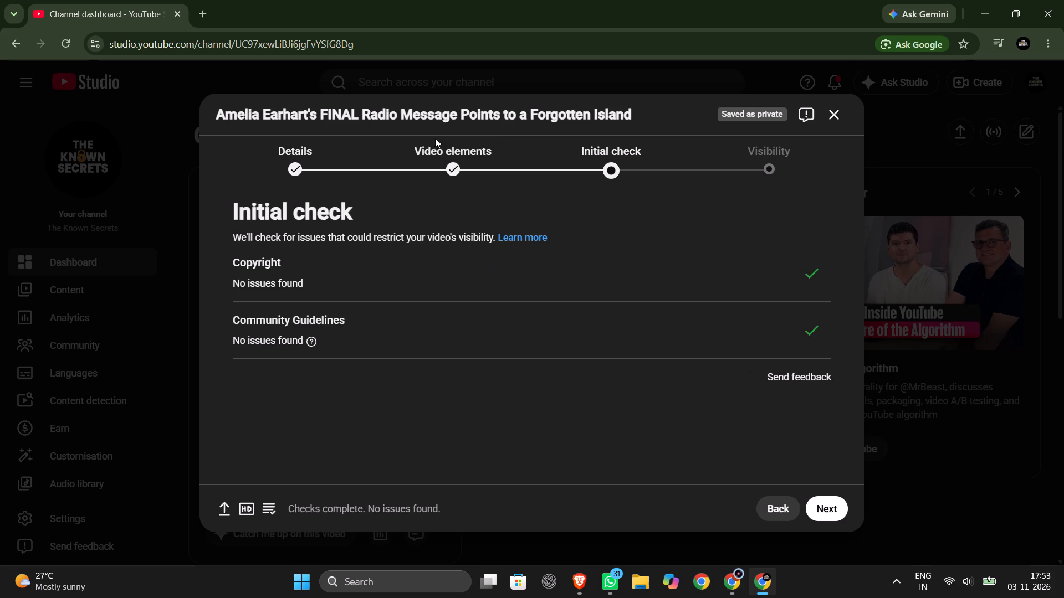
{"action": "left_click", "coordinate": [436, 138]}
{"action": "left_click", "coordinate": [444, 146]}
{"action": "left_click", "coordinate": [295, 159]}
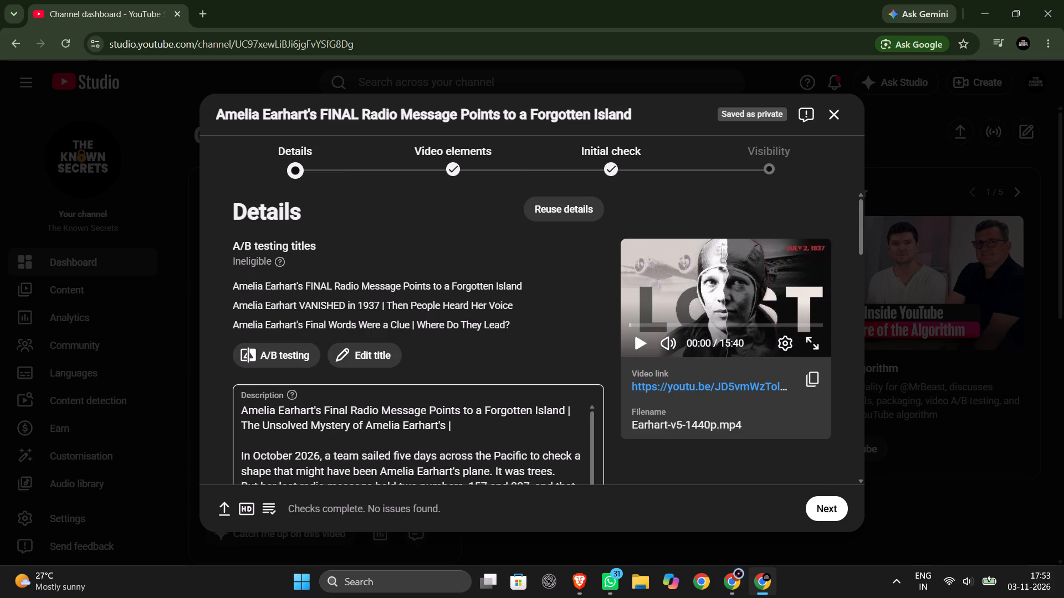
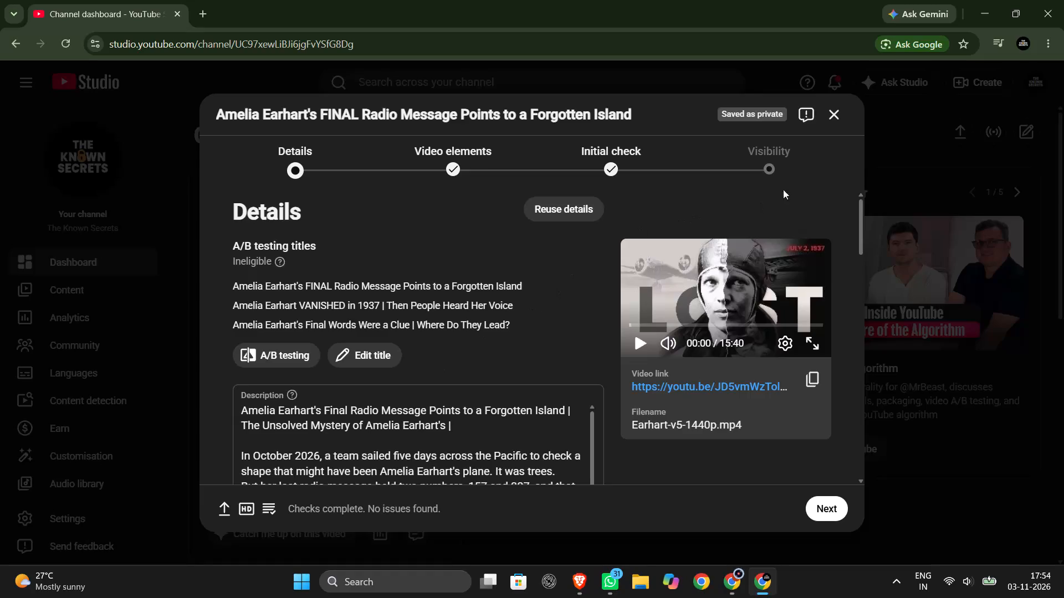
Open the Visibility stage of the Amelia Earhart video upload.
{"action": "left_click", "coordinate": [768, 158]}
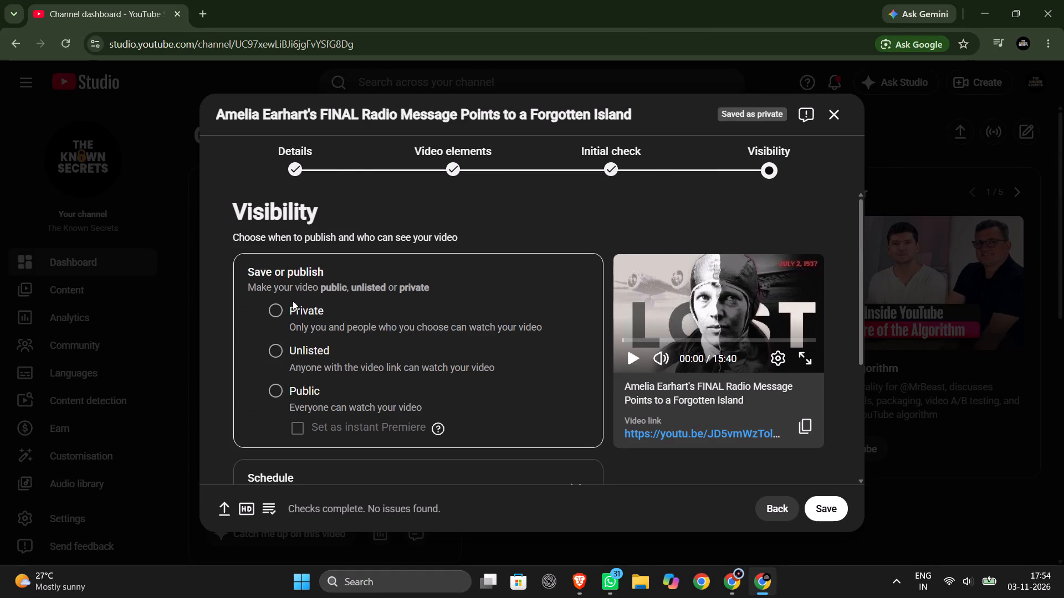
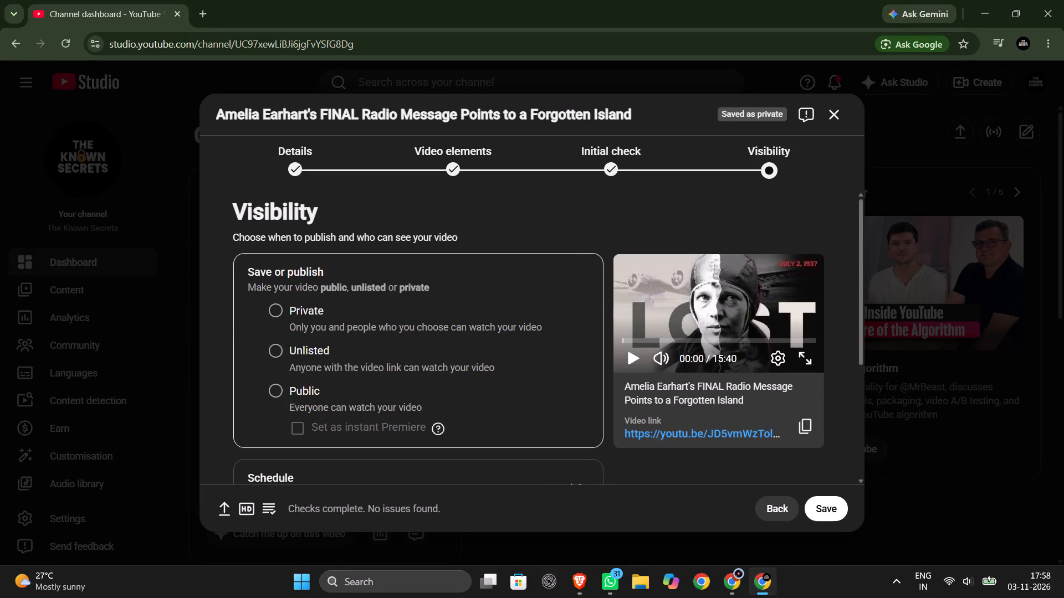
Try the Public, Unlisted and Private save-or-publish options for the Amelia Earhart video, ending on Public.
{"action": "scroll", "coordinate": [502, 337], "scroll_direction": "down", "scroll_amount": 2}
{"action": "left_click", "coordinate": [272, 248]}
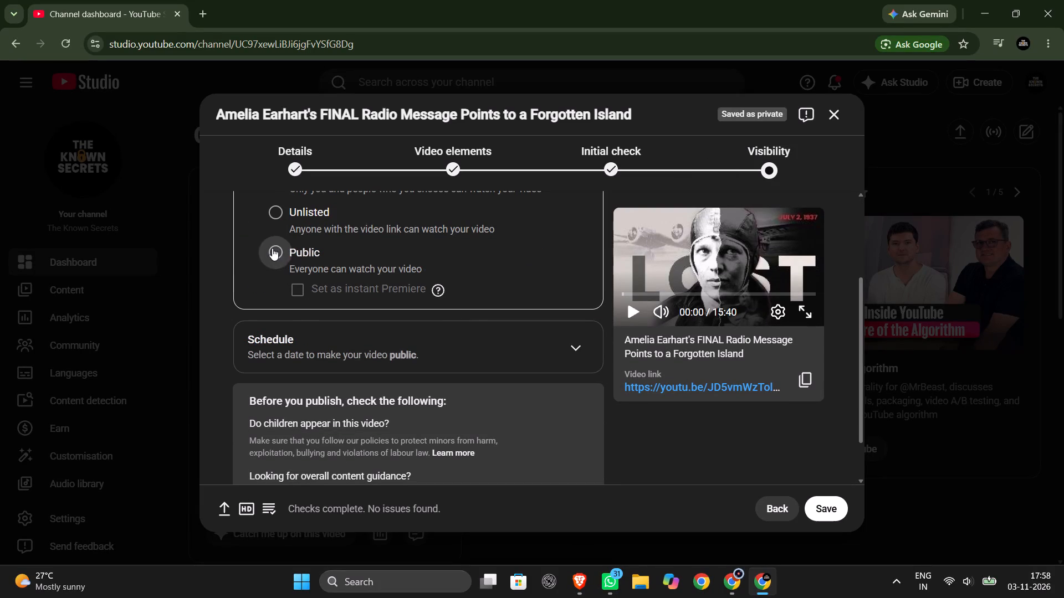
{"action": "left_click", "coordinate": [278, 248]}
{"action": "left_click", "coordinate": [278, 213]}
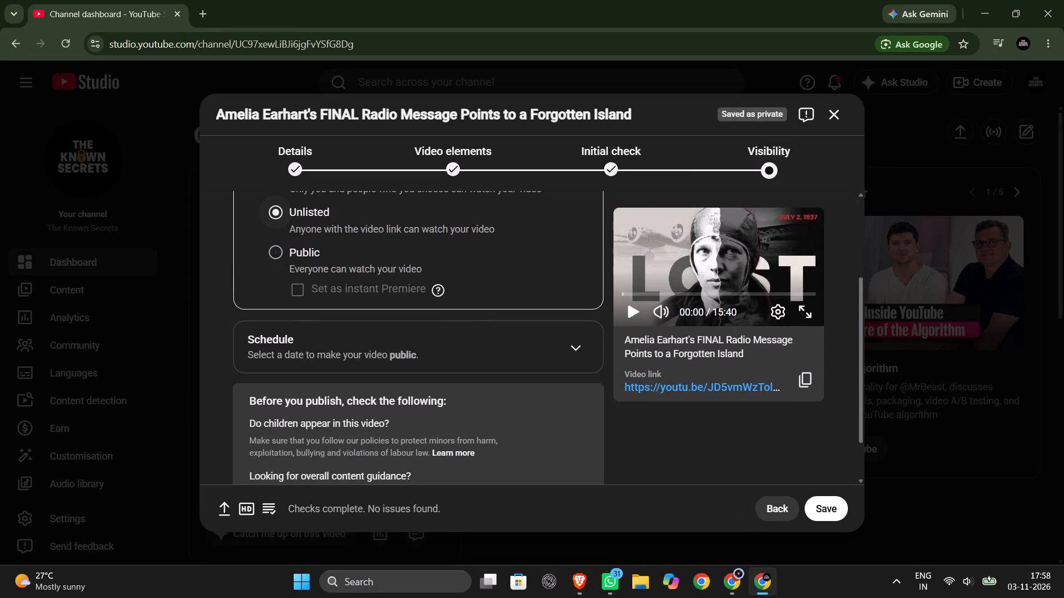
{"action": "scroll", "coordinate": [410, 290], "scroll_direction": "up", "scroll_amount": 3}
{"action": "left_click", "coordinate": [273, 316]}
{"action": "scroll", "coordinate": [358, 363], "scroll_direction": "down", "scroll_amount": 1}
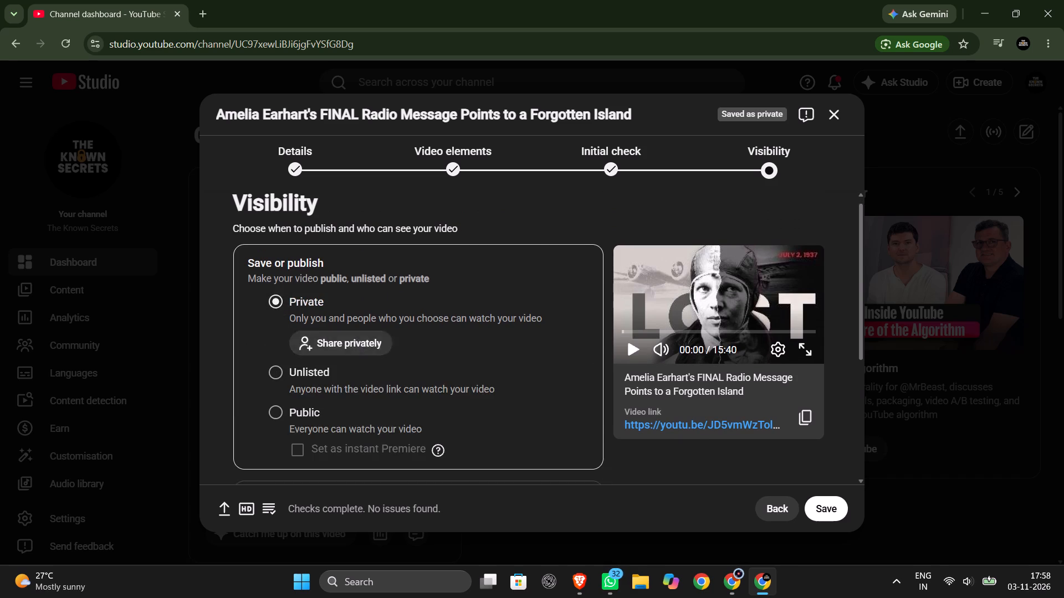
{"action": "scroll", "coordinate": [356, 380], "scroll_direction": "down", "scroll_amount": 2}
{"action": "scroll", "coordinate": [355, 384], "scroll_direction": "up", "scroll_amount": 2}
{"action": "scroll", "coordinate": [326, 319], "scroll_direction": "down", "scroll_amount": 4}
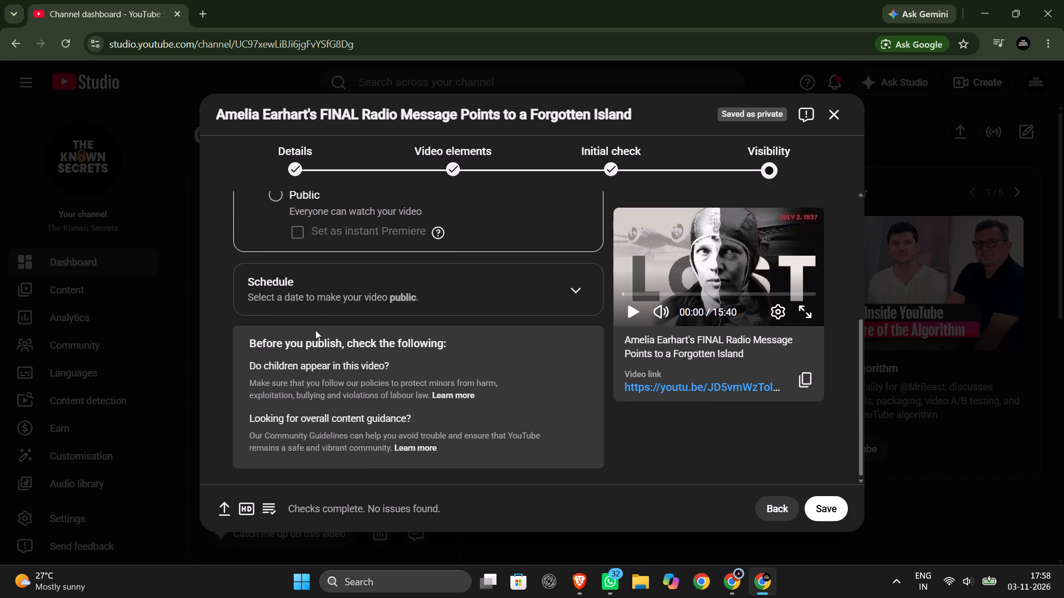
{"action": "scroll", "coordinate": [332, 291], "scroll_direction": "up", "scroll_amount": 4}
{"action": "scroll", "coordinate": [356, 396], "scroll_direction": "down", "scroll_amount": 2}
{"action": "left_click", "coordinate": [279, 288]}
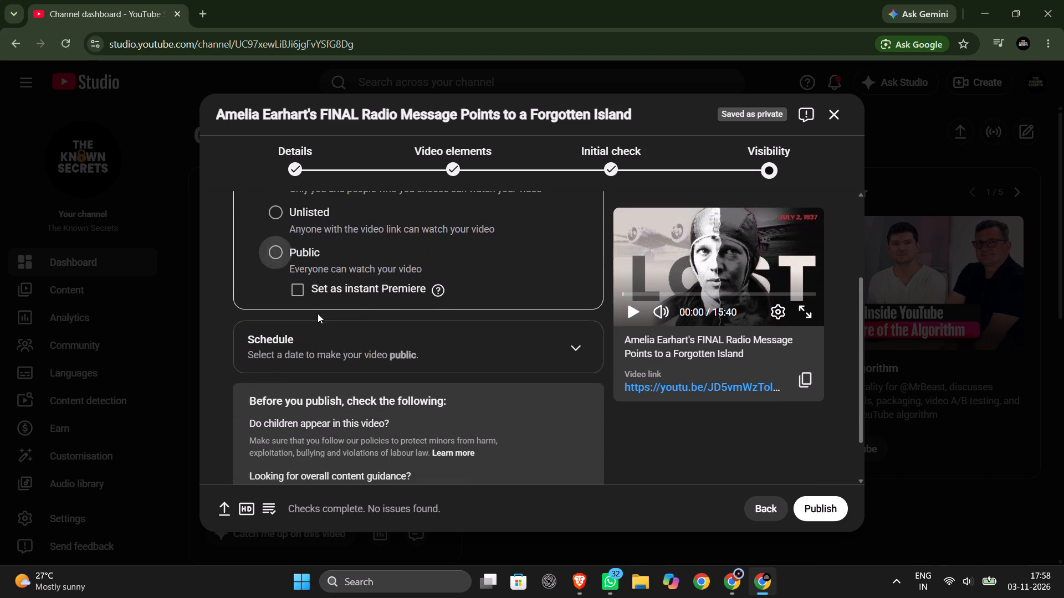
Open the Schedule options for making the Amelia Earhart video public on a chosen date.
{"action": "left_click", "coordinate": [406, 342]}
{"action": "scroll", "coordinate": [464, 350], "scroll_direction": "up", "scroll_amount": 4}
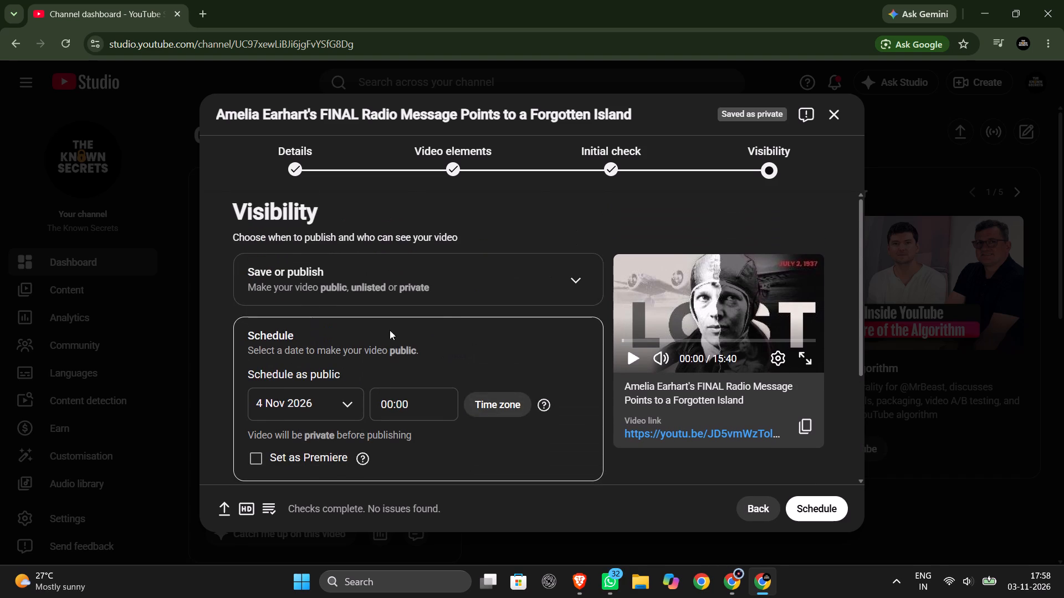